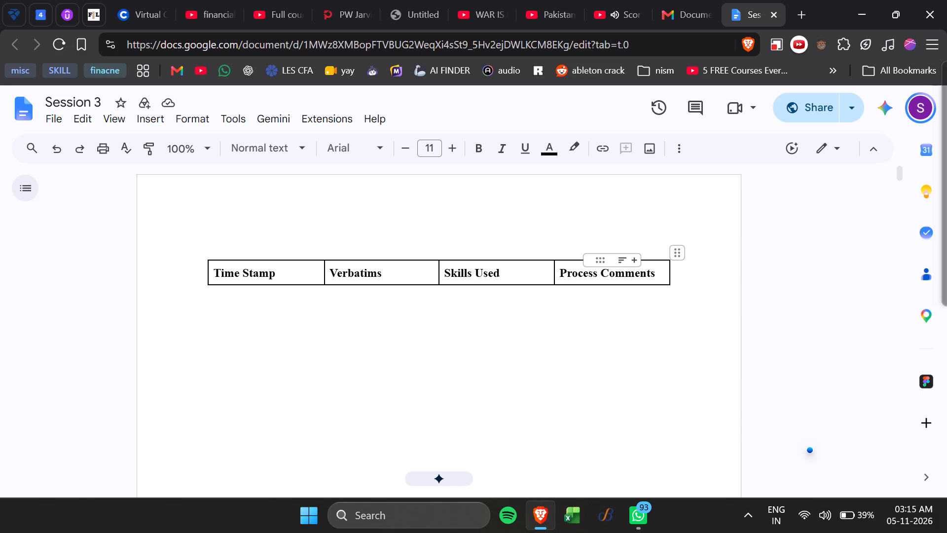
Bring up the available table editing options for the "Process Comments" header cell.
right_click(593, 280)
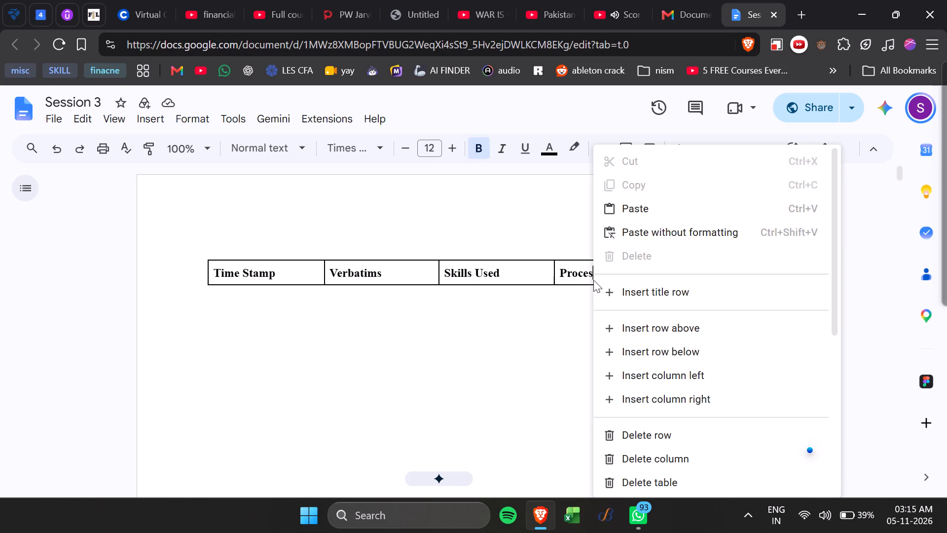
Open the table options for the header table at the start of the document.
scroll(690, 363, "down", 4)
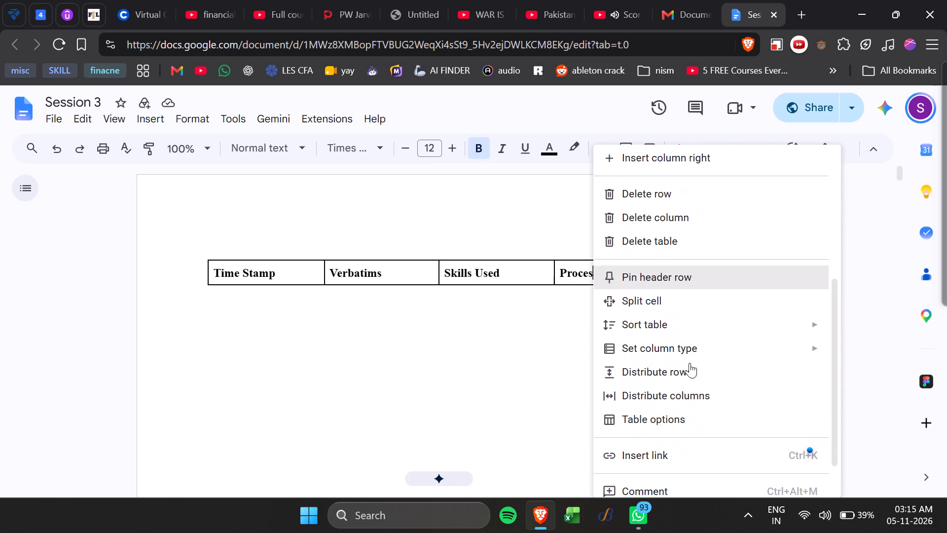
scroll(690, 363, "down", 2)
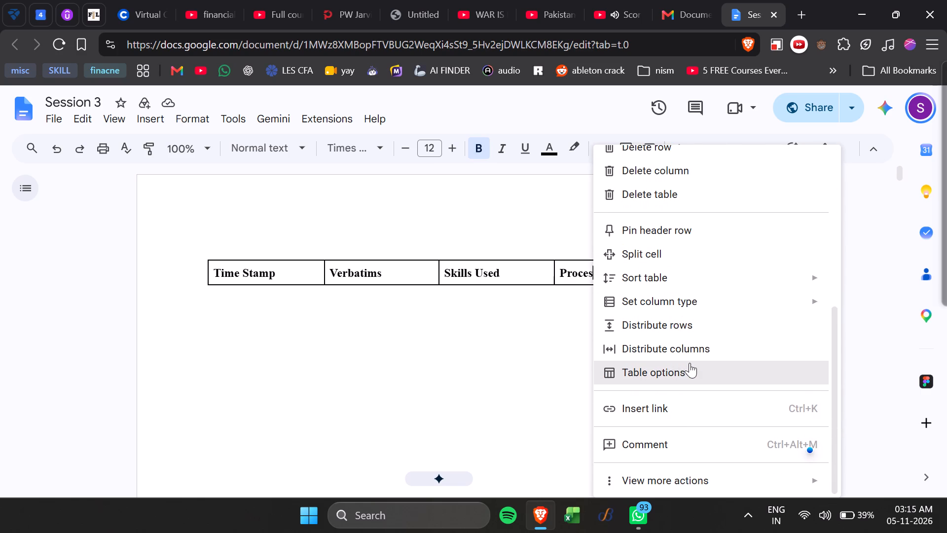
scroll(702, 415, "down", 1)
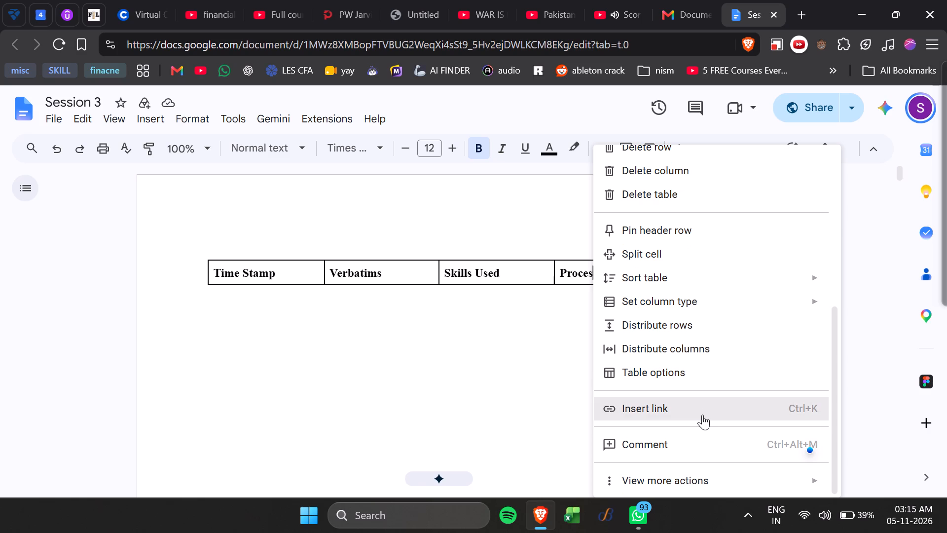
scroll(702, 415, "down", 1)
left_click(675, 486)
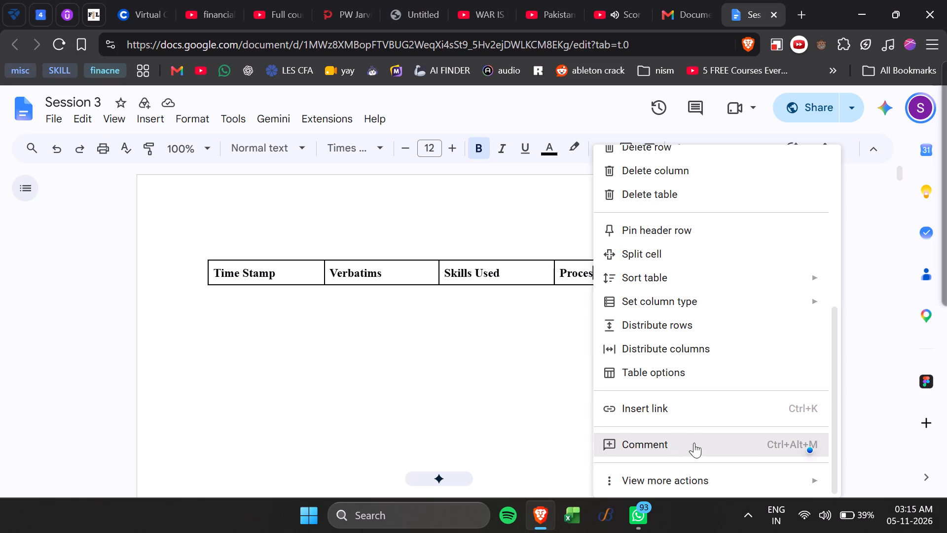
left_click(638, 383)
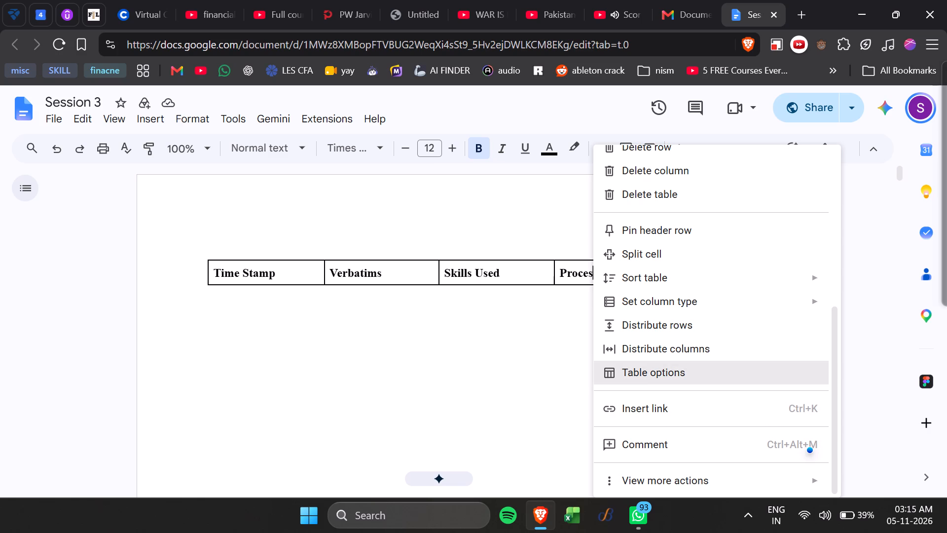
Examine the quick layout, style and alignment settings available for the header table.
left_click(715, 244)
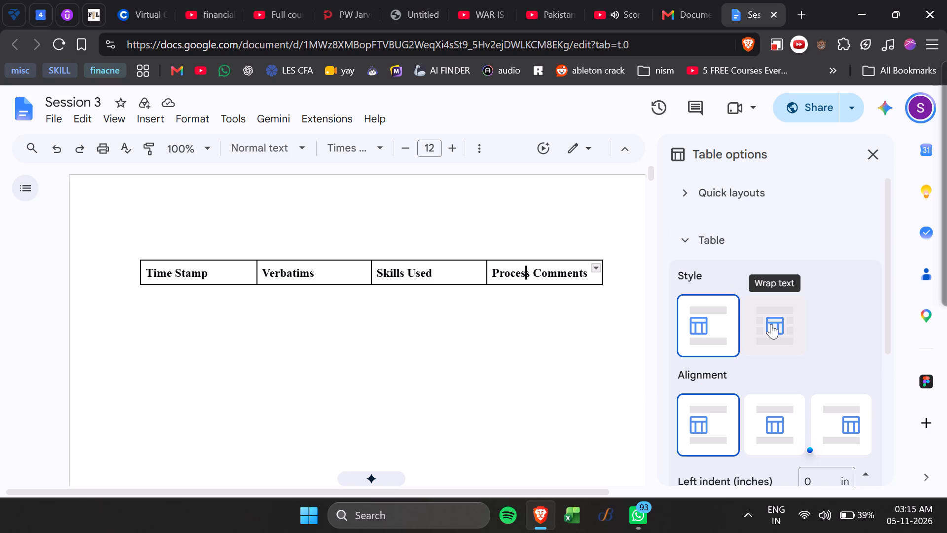
left_click(697, 198)
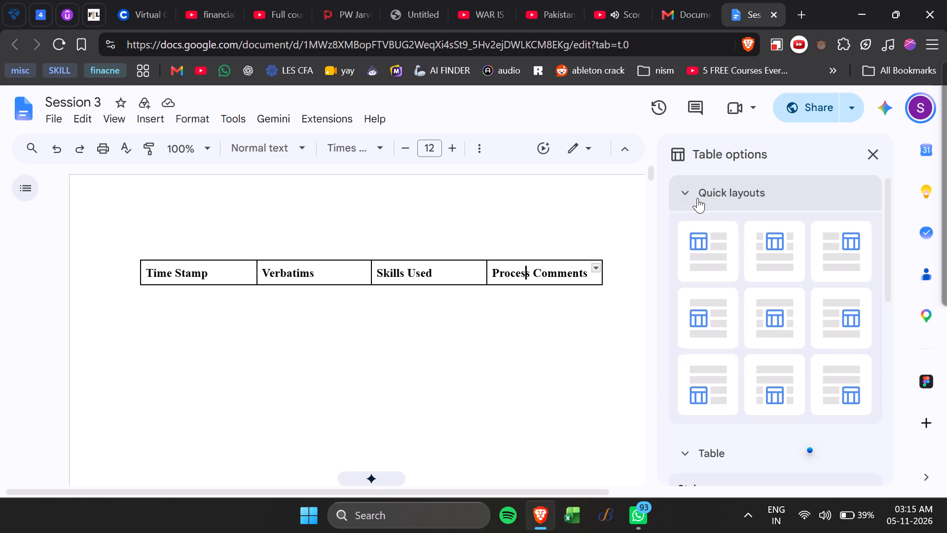
scroll(768, 307, "down", 4)
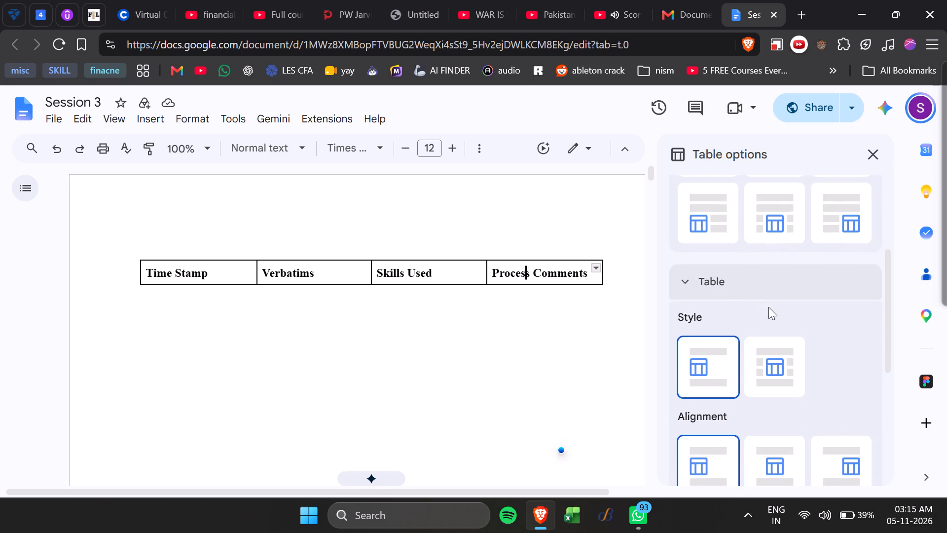
scroll(768, 307, "down", 3)
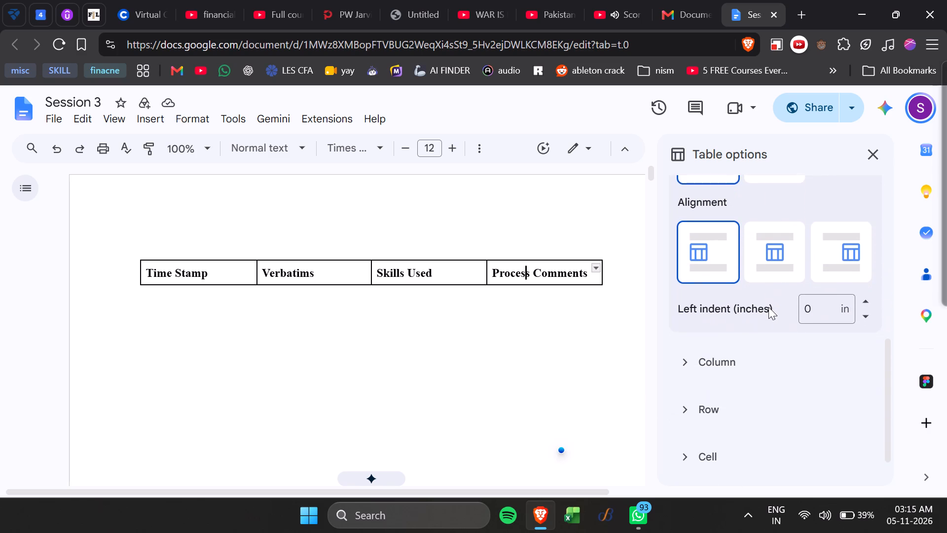
scroll(768, 307, "down", 1)
scroll(709, 359, "down", 1)
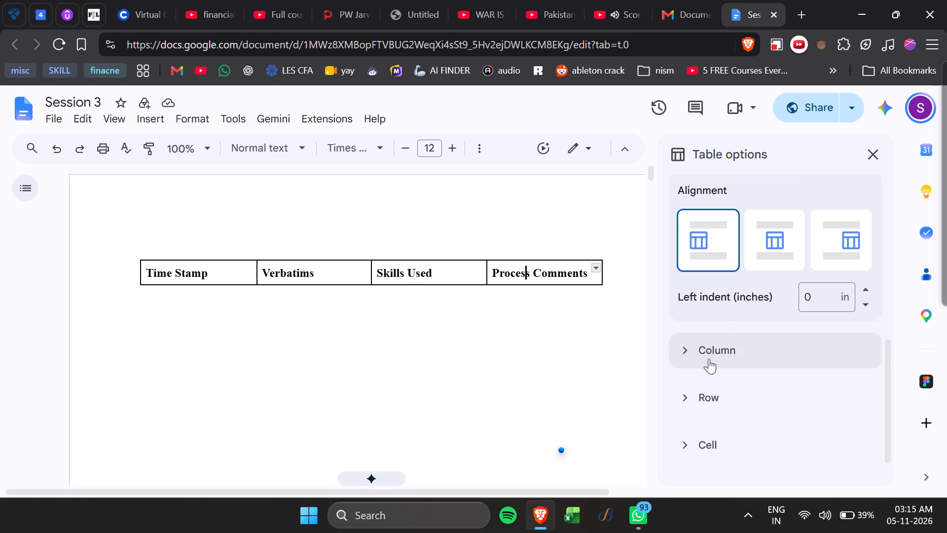
scroll(709, 359, "down", 1)
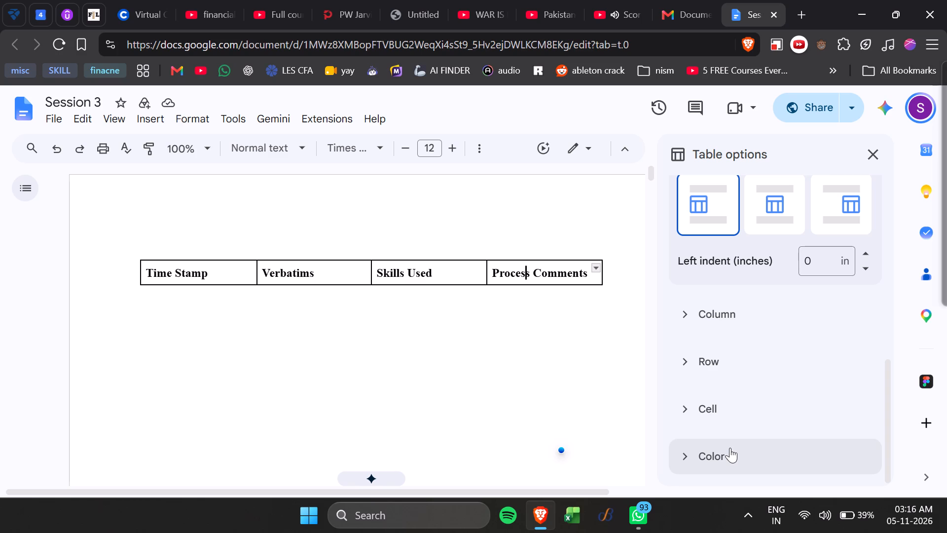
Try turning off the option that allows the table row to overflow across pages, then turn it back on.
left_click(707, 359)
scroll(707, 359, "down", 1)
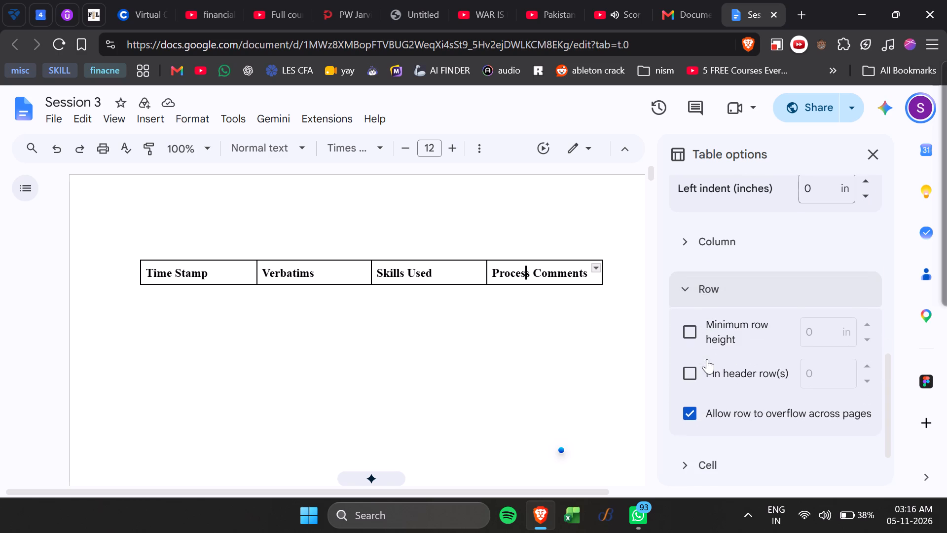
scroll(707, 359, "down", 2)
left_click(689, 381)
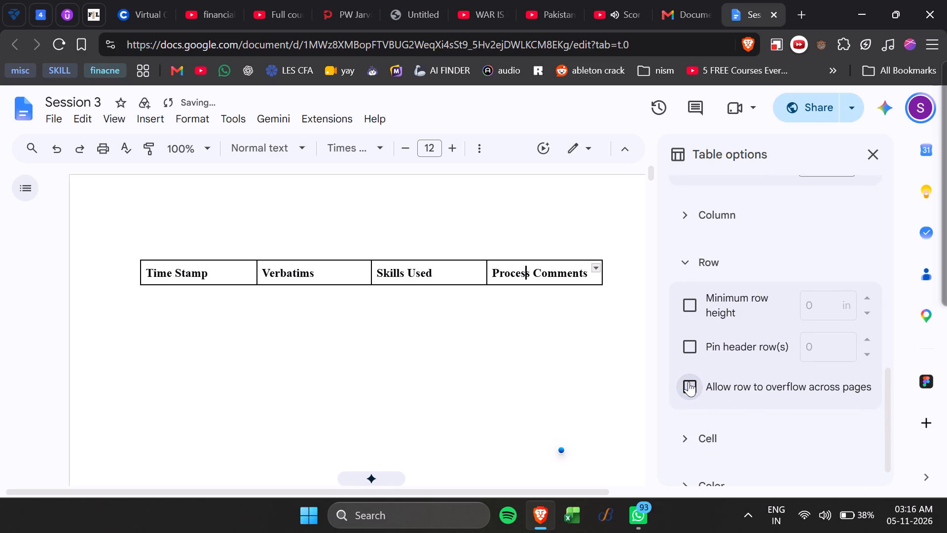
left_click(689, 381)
Insert blank lines above the table with the Time Stamp header until that table moves onto page 2.
left_click(168, 245)
key("Return")
key("Return")
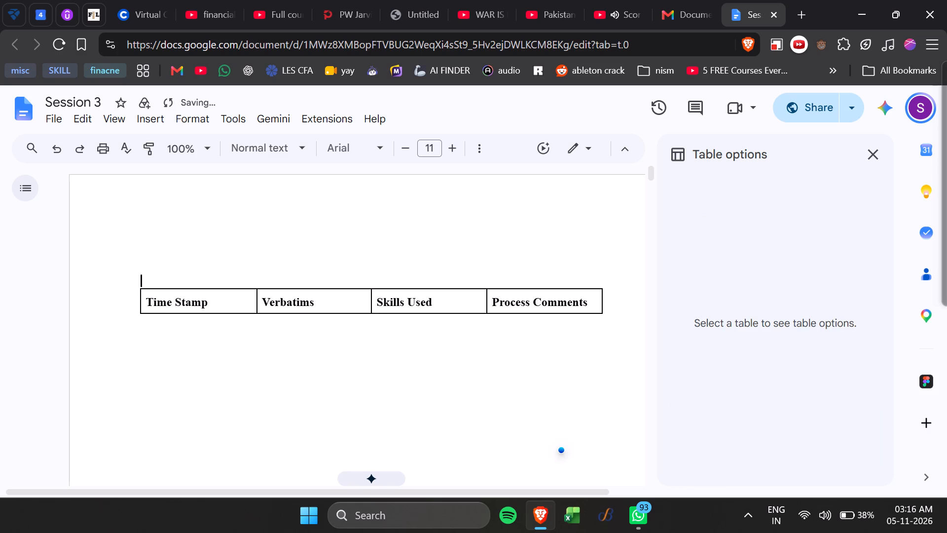
key("Return")
key("Return")
key("Return")
key("Return")
key("Return")
key("Return")
key("Return")
key("Return")
key("Return")
key("Return")
key("Return")
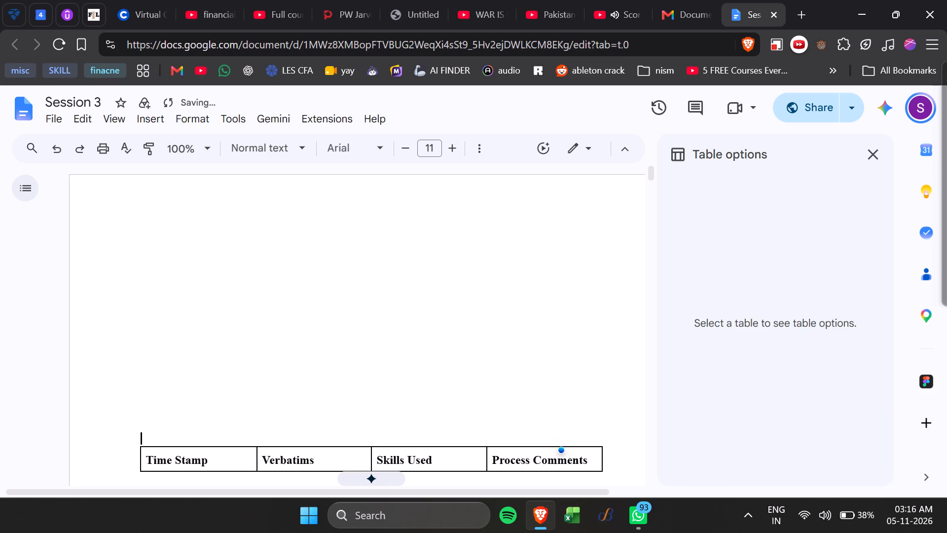
key("Return")
scroll(168, 245, "down", 5)
scroll(168, 245, "up", 2)
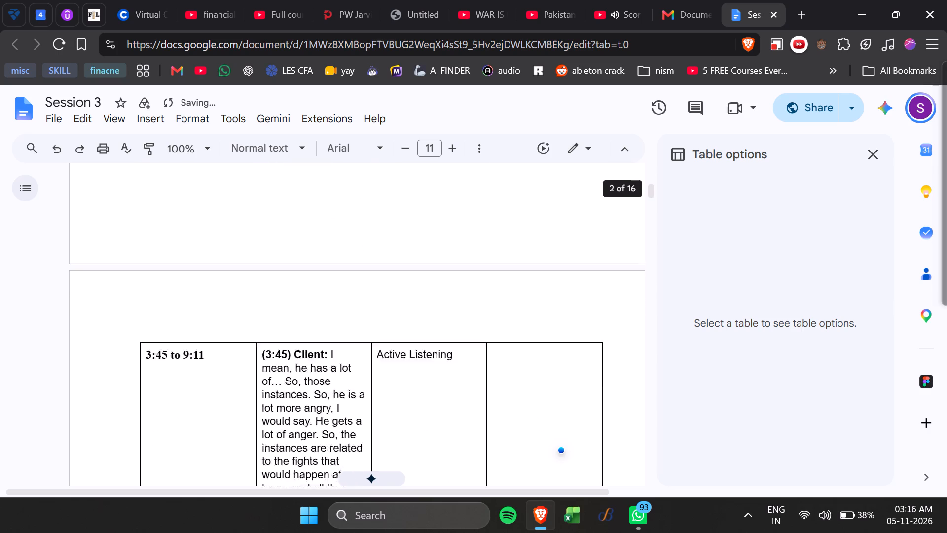
scroll(168, 245, "up", 1)
key("Return")
key("Return")
key("Return")
key("Return")
key("Return")
key("Return")
key("Return")
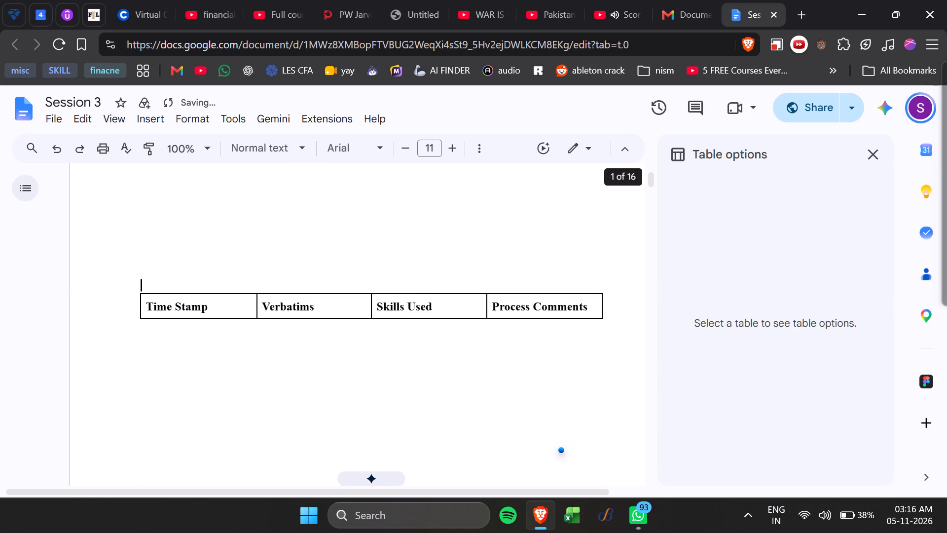
key("Return")
key("Return")
key("Return")
key("Return")
key("Return")
key("Return")
key("Return")
key("Return")
key("Return")
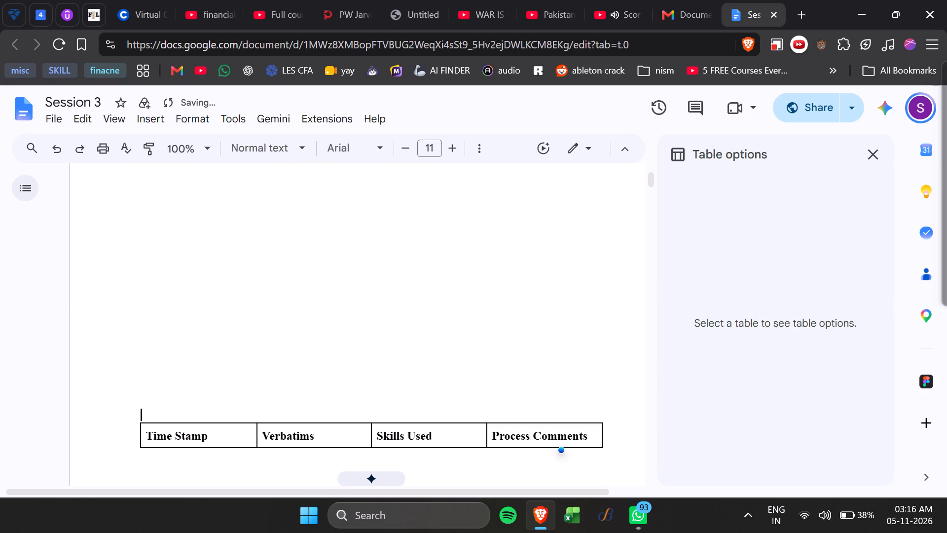
key("Return")
key("Return")
key("Return")
key("Return")
key("Return")
key("Return")
key("Return")
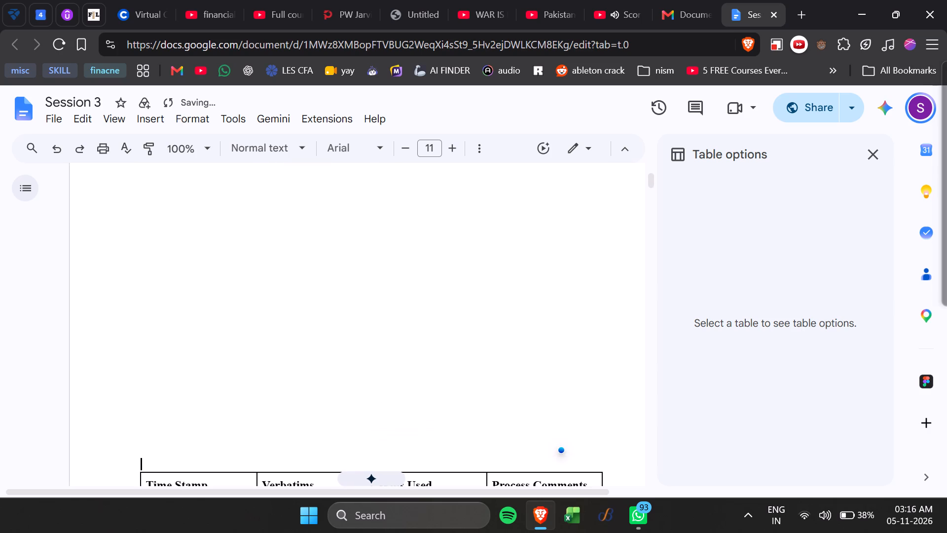
key("Return")
key("Return")
key("Return")
key("Return")
key("Return")
key("Return")
key("Return")
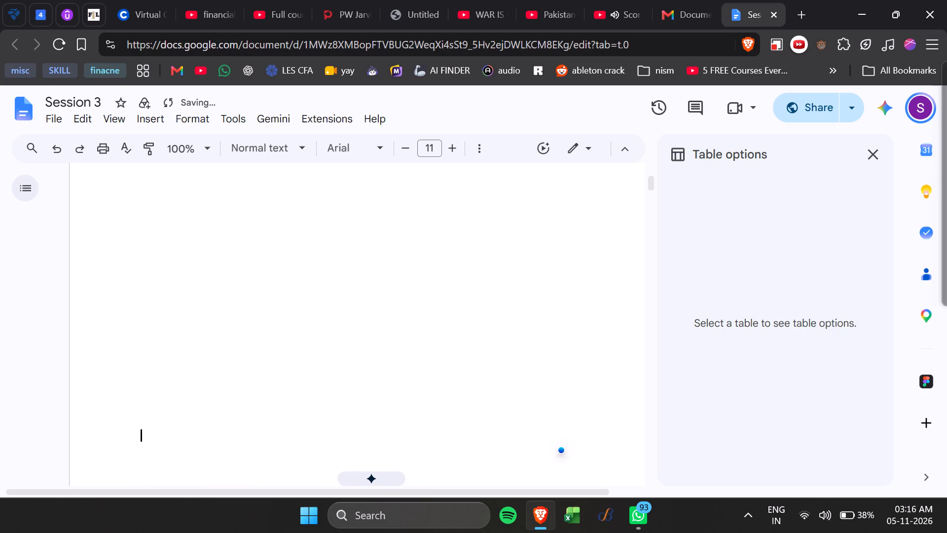
key("Return")
key("Return")
scroll(168, 245, "down", 3)
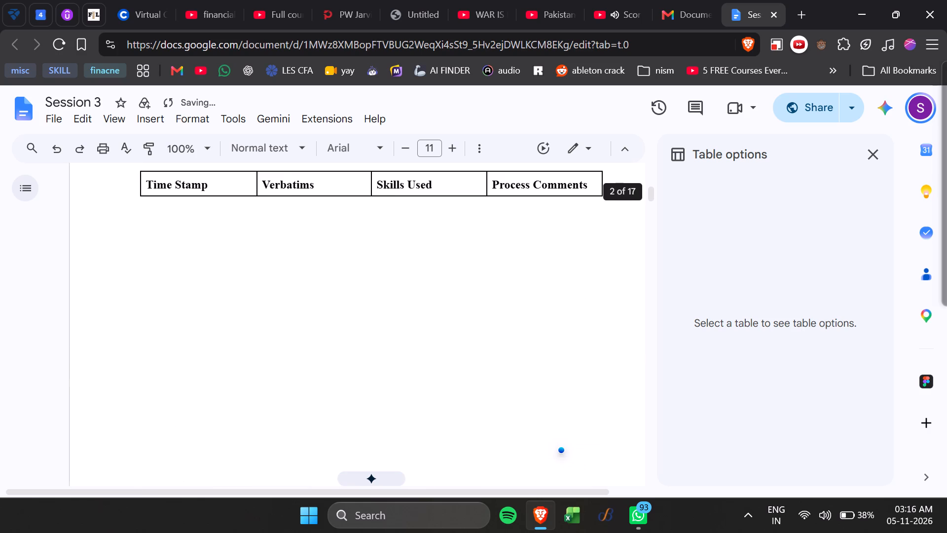
scroll(168, 245, "up", 1)
Remove three surplus blank lines from above the header table.
key("BackSpace")
key("BackSpace")
key("BackSpace")
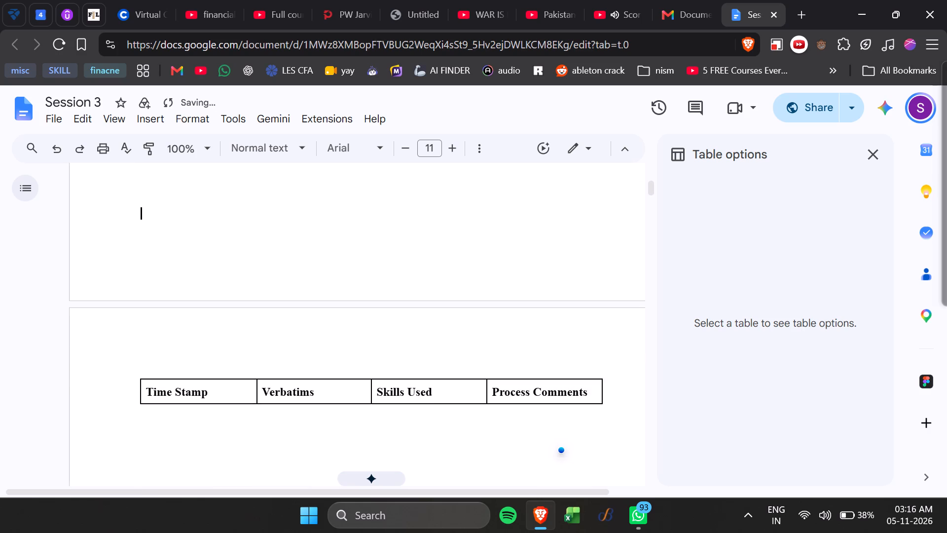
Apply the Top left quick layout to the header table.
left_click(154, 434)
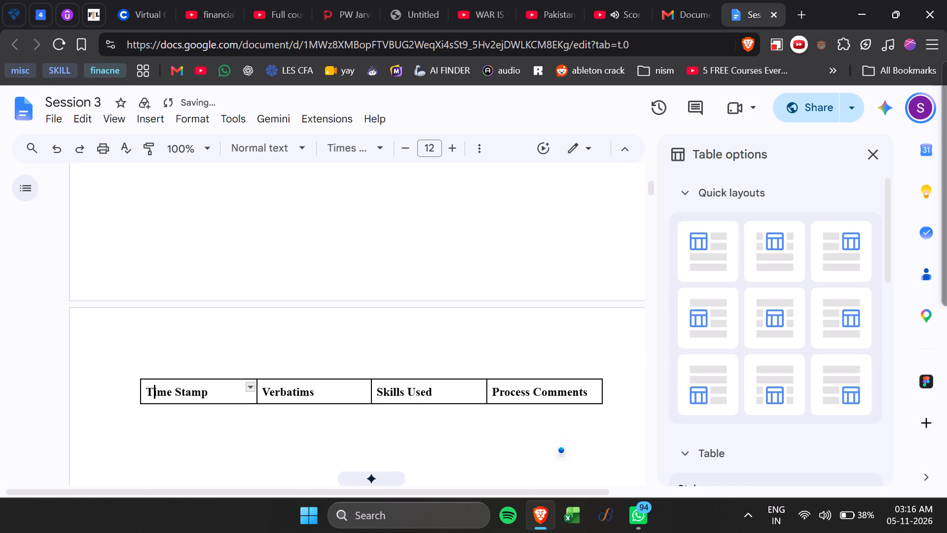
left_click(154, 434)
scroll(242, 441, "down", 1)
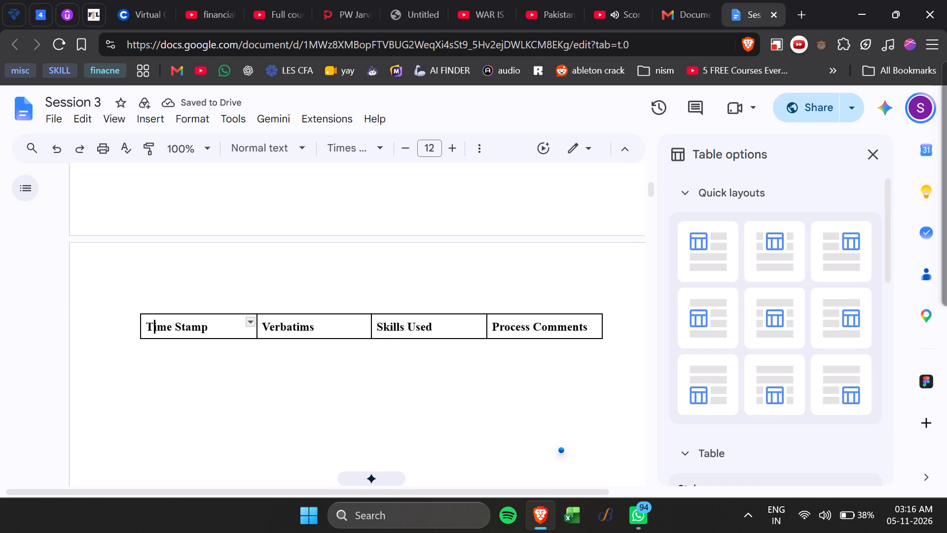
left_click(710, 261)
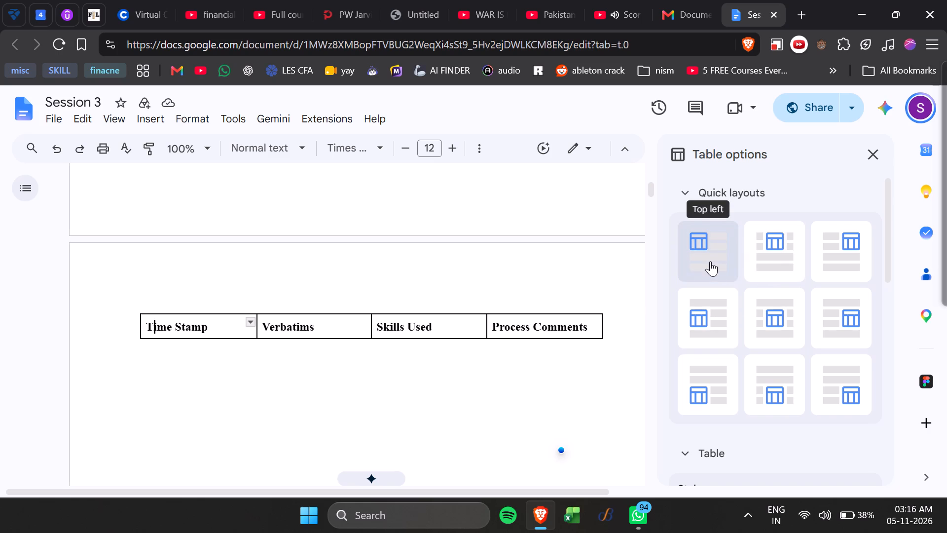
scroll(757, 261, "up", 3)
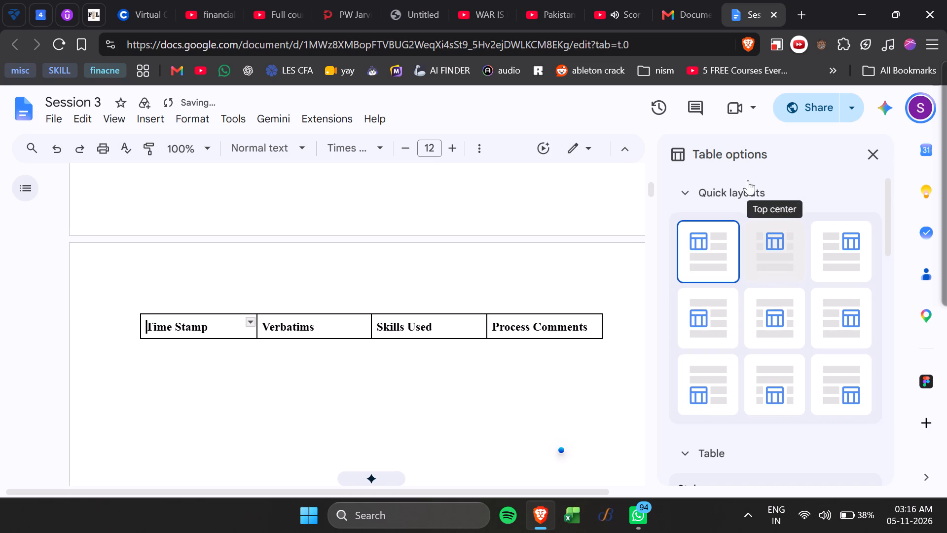
Set the header table's style to in line without text wrapping, and align the table to the right.
left_click(761, 455)
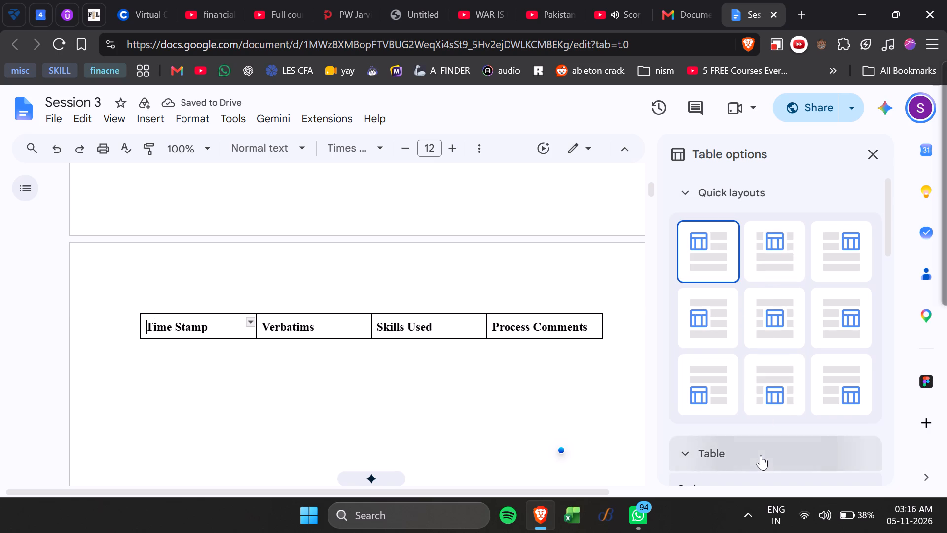
scroll(761, 455, "down", 2)
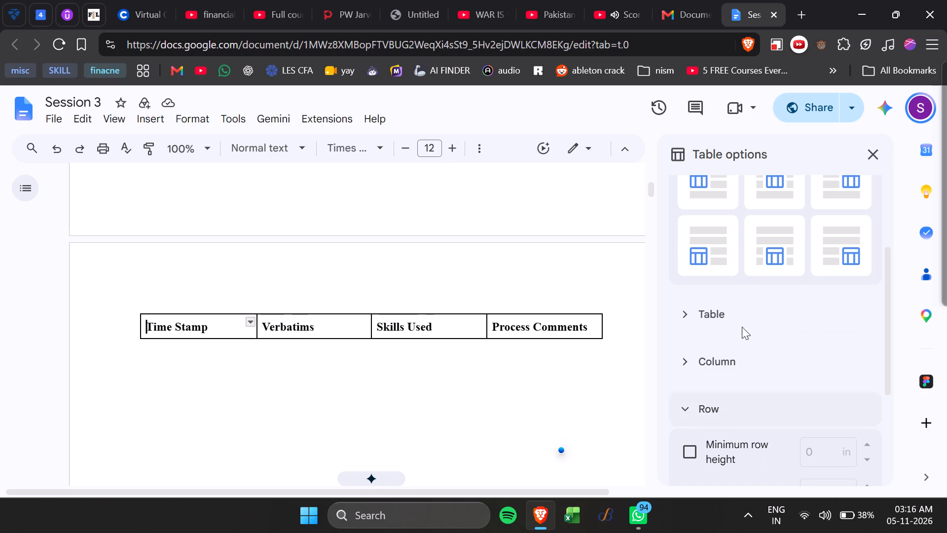
left_click(726, 316)
scroll(796, 370, "down", 1)
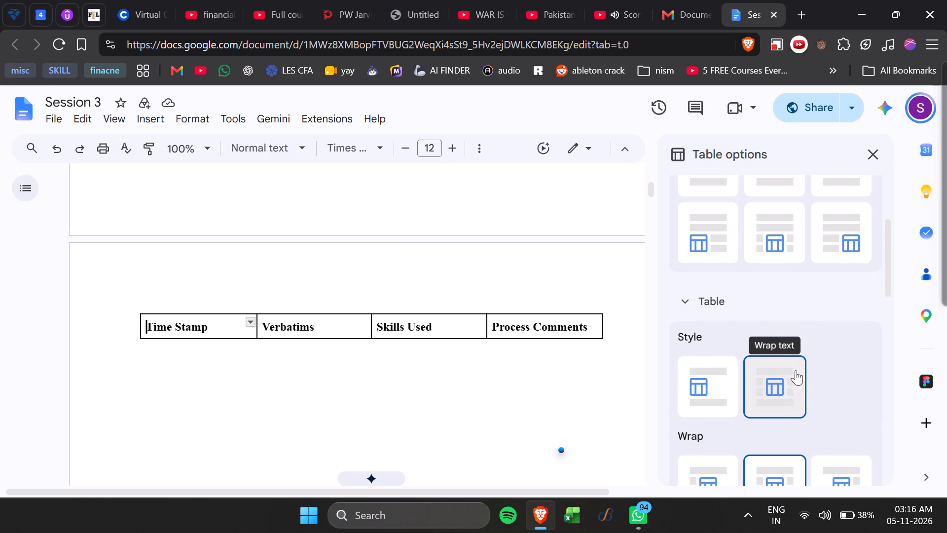
scroll(796, 370, "down", 1)
left_click(703, 379)
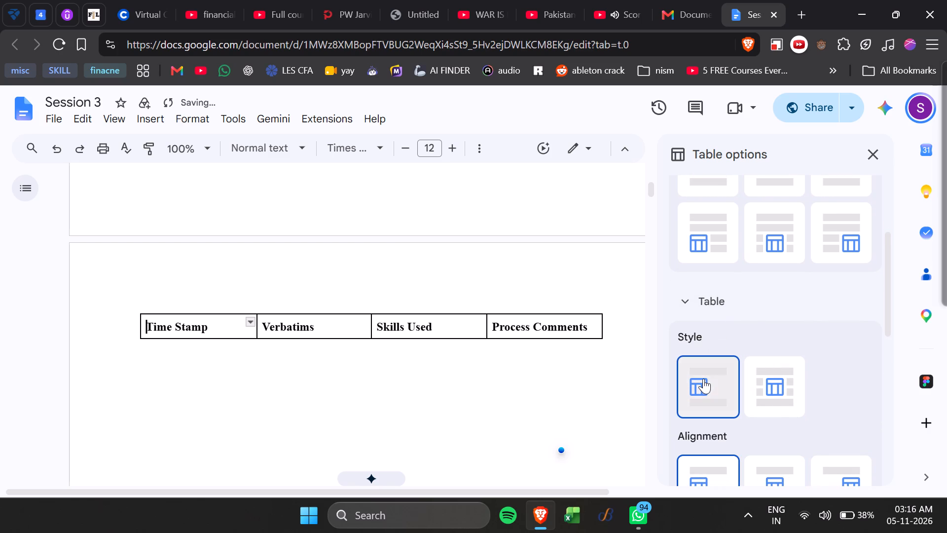
scroll(782, 417, "down", 1)
left_click(784, 389)
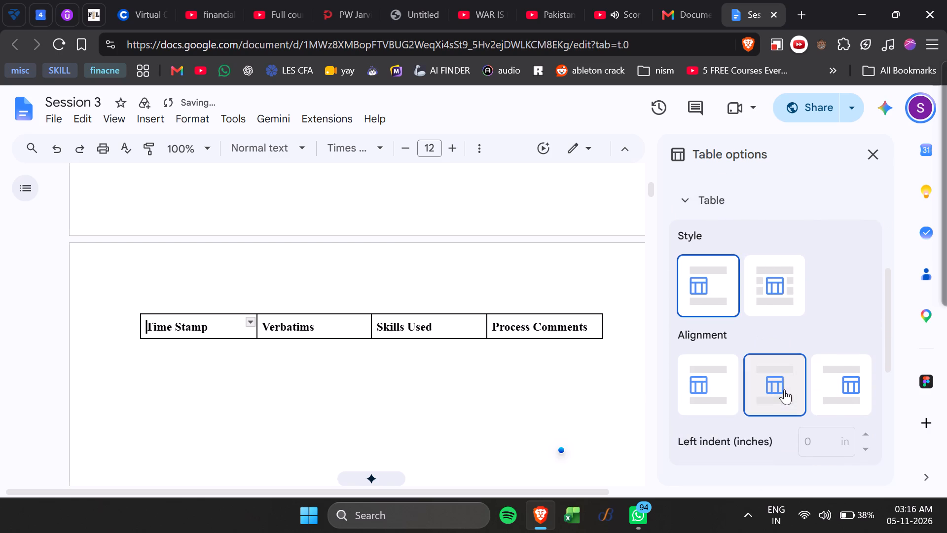
left_click(829, 404)
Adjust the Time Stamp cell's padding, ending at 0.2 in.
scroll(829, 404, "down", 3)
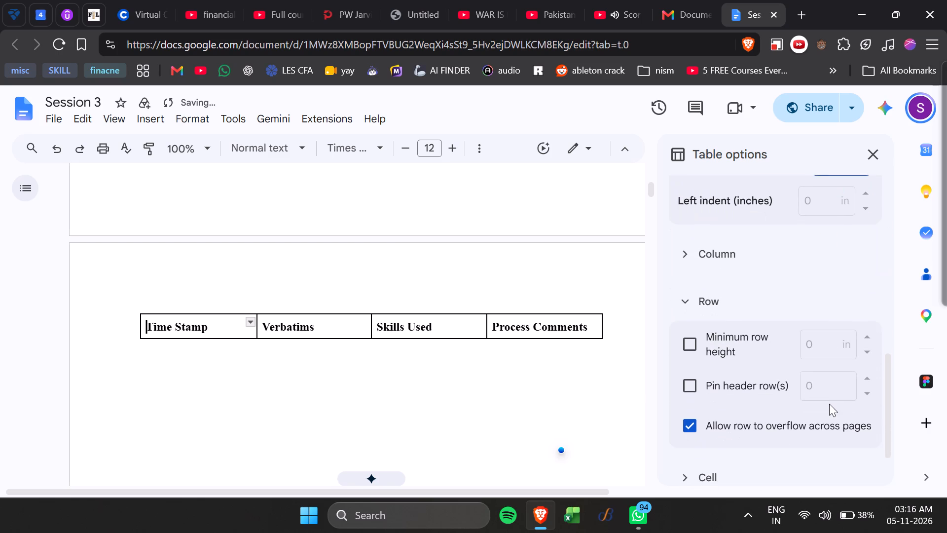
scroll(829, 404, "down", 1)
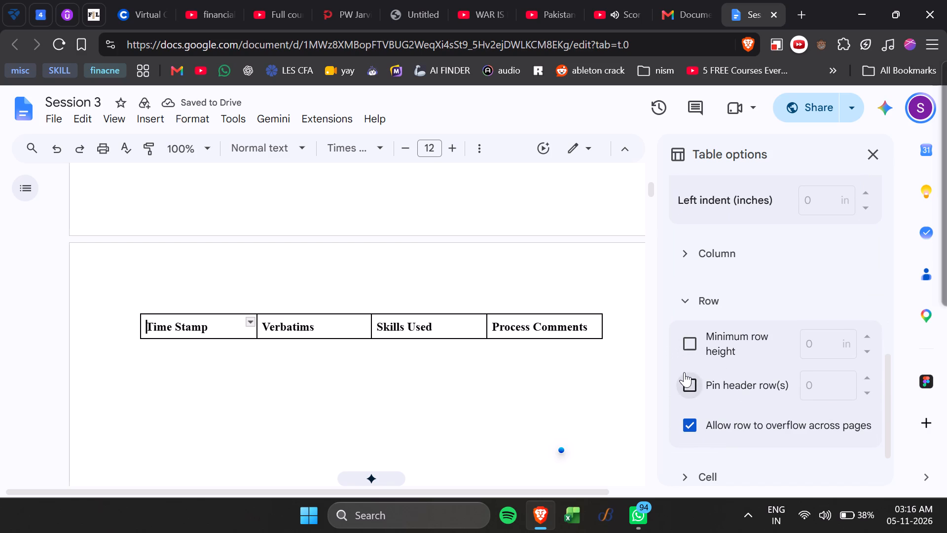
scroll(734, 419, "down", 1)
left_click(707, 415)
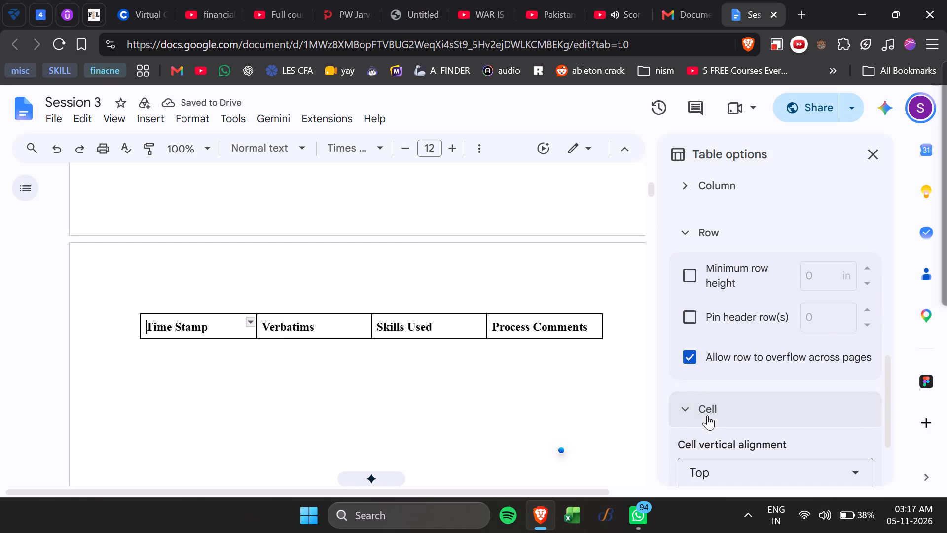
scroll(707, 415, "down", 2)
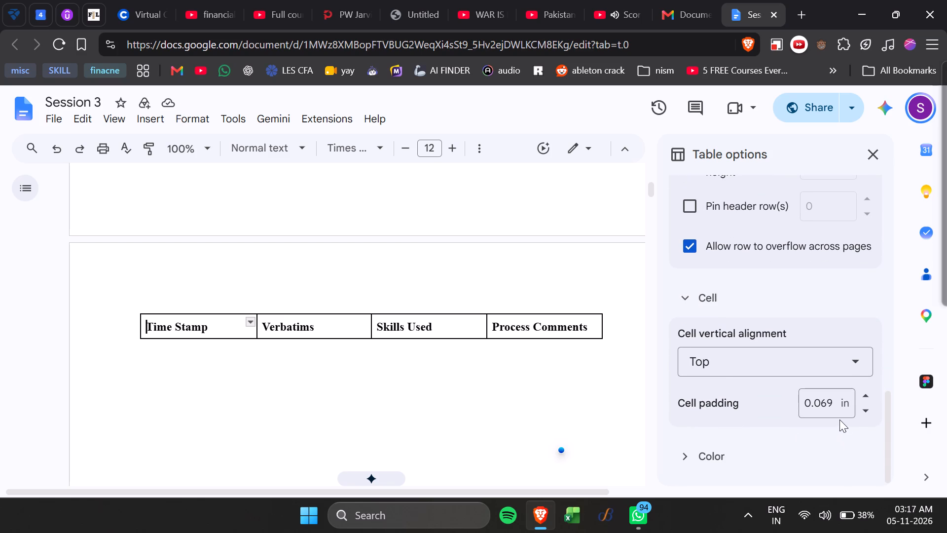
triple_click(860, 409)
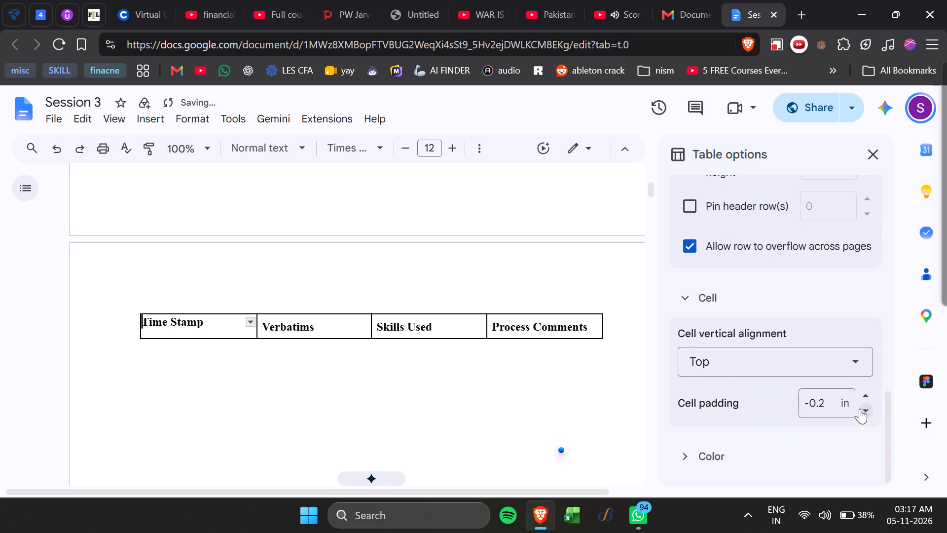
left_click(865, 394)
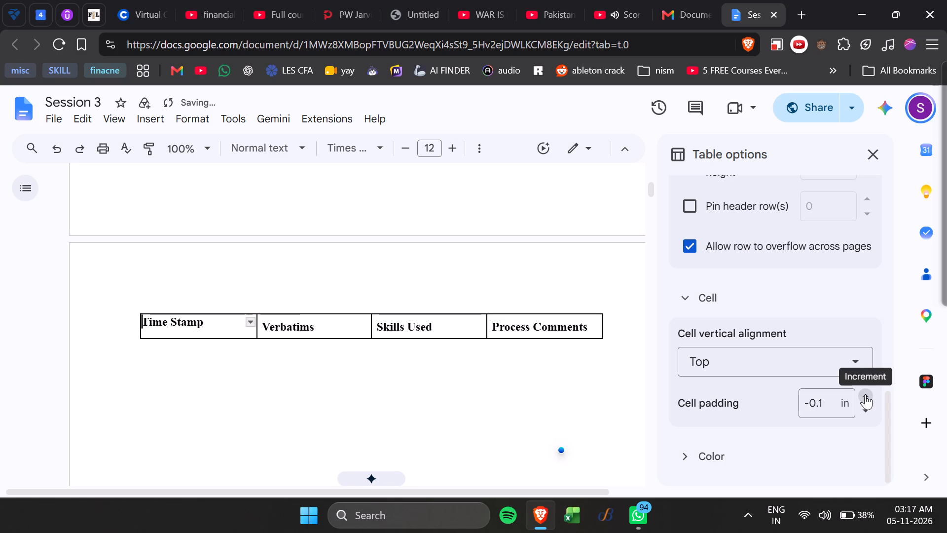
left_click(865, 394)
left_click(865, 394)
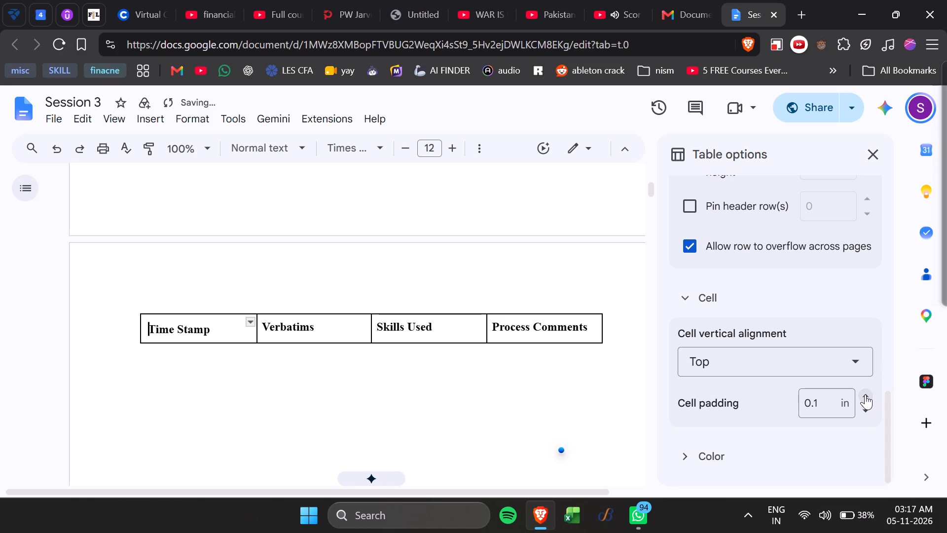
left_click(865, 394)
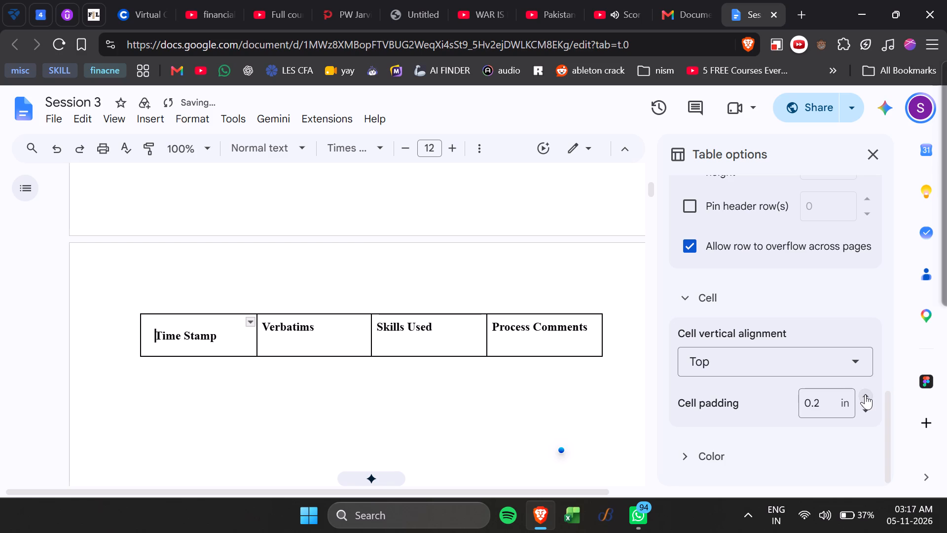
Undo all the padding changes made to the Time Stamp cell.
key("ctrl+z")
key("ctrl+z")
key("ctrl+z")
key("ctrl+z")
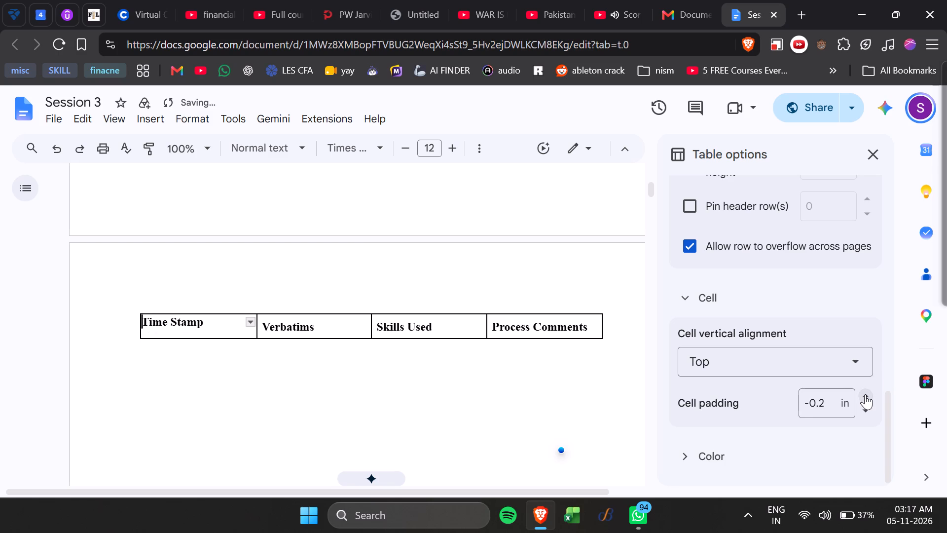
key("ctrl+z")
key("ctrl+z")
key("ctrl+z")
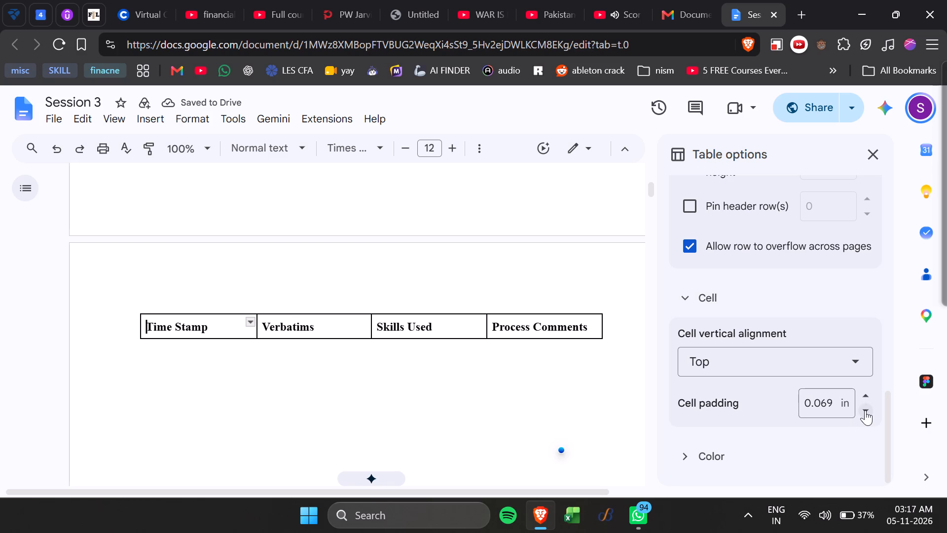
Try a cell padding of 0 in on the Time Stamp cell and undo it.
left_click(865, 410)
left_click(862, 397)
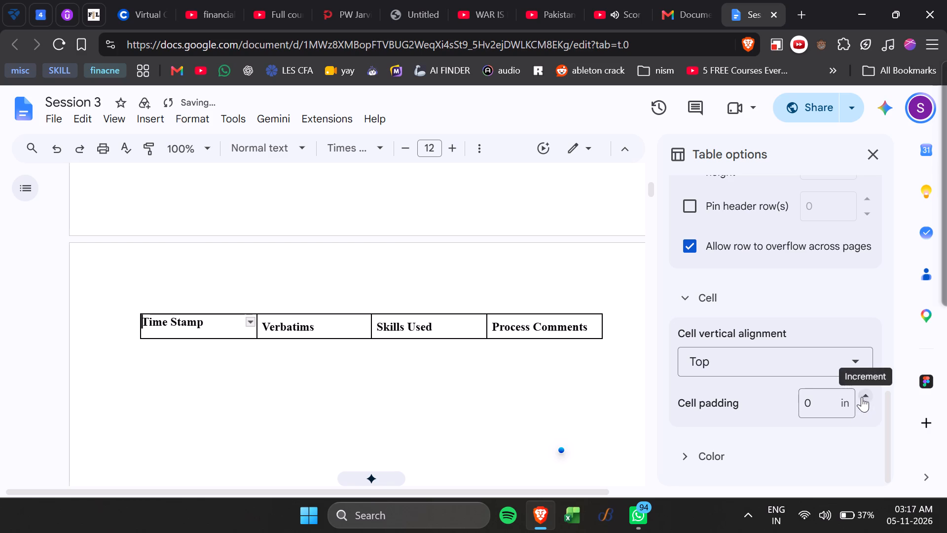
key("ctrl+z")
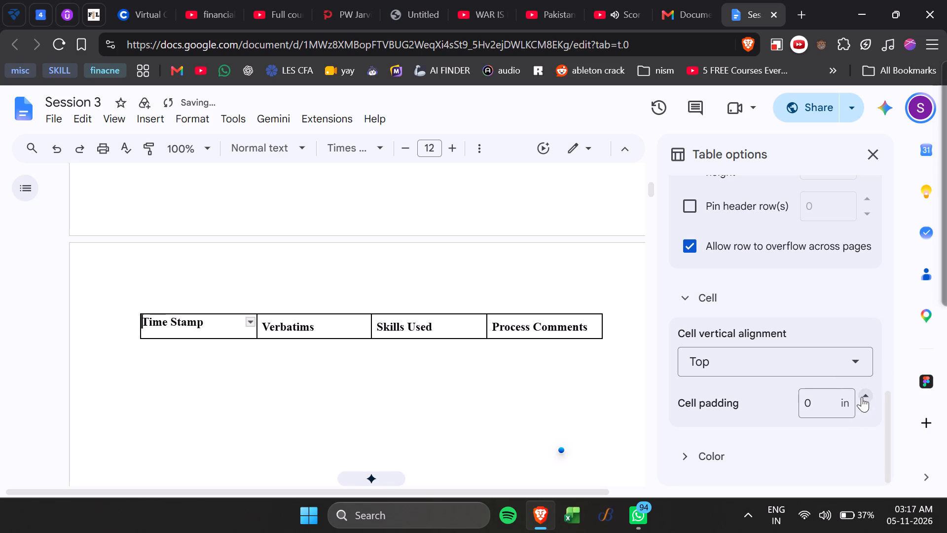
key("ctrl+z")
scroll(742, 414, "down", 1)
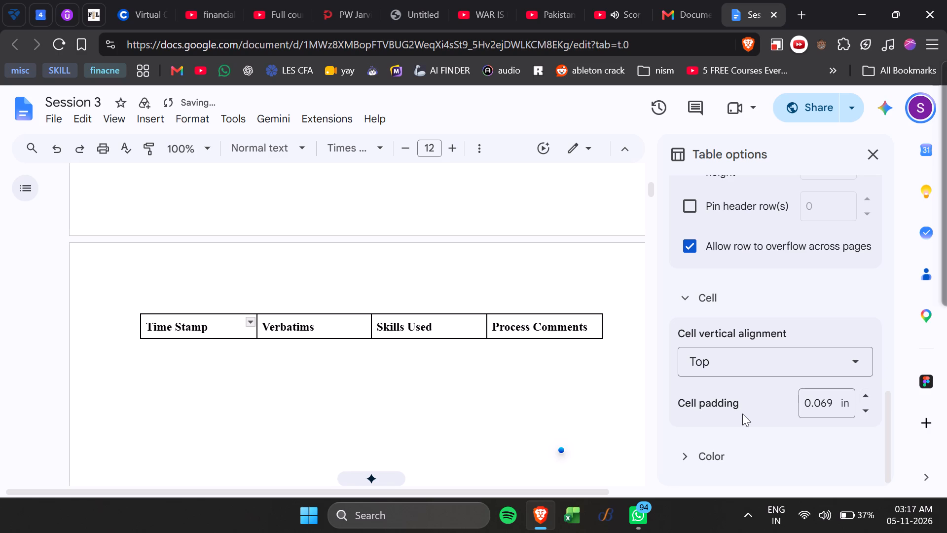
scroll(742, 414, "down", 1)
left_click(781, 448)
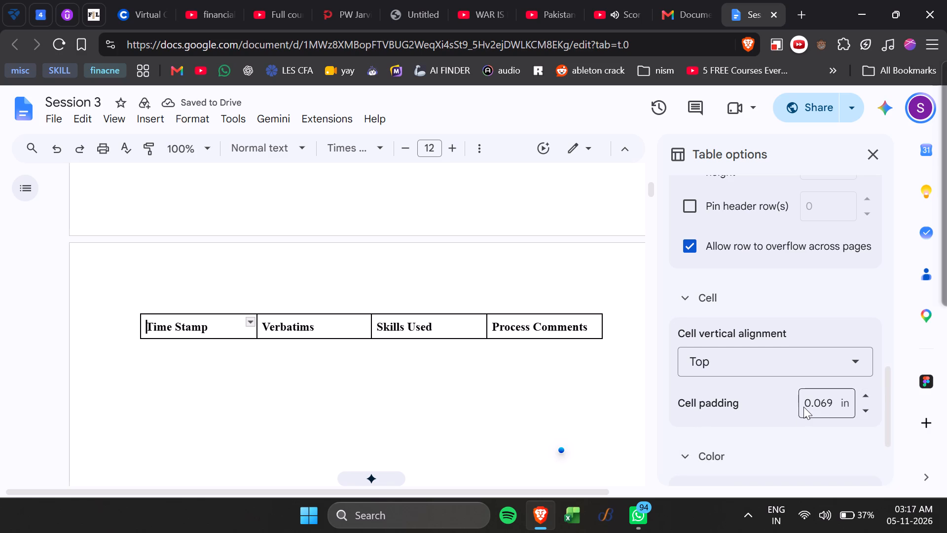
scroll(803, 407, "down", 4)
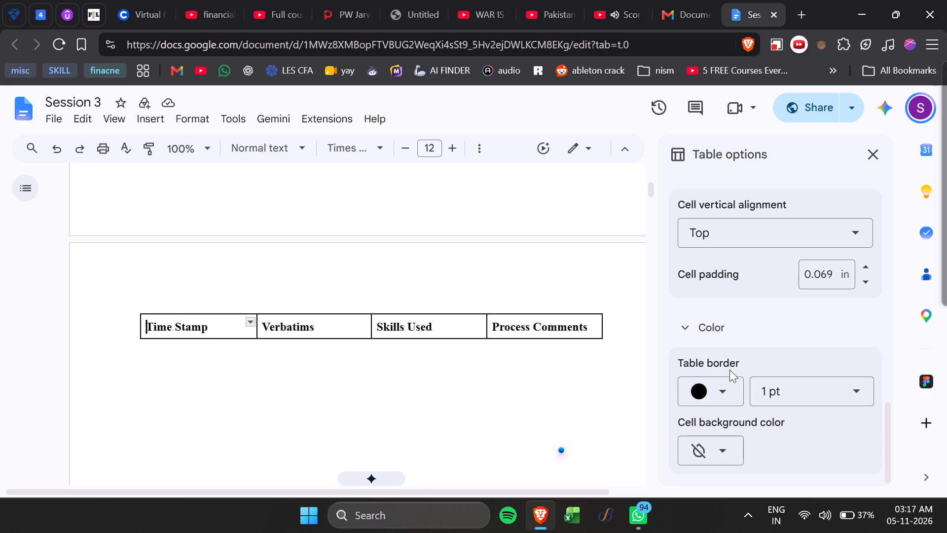
Undo the header table's alignment, style and quick layout changes.
key("ctrl+z")
key("ctrl+z")
key("ctrl+z")
key("ctrl+z")
key("ctrl+z")
key("ctrl+z")
key("ctrl+z")
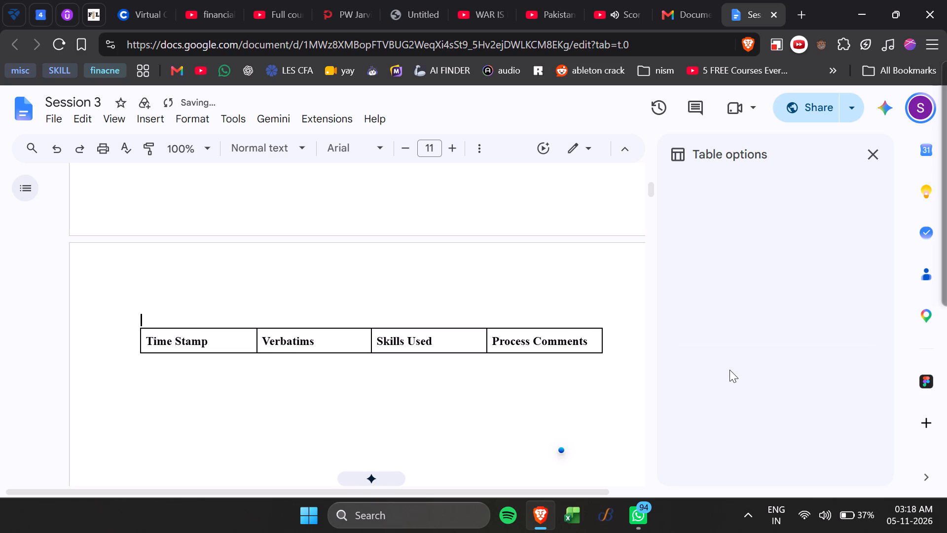
Undo the blank lines inserted above the header table until it is back near the top of page 1.
key("ctrl+z")
key("ctrl+z")
key("ctrl+z")
key("ctrl+z")
key("ctrl+z")
key("ctrl+z")
key("ctrl+z")
key("ctrl+z")
key("ctrl+z")
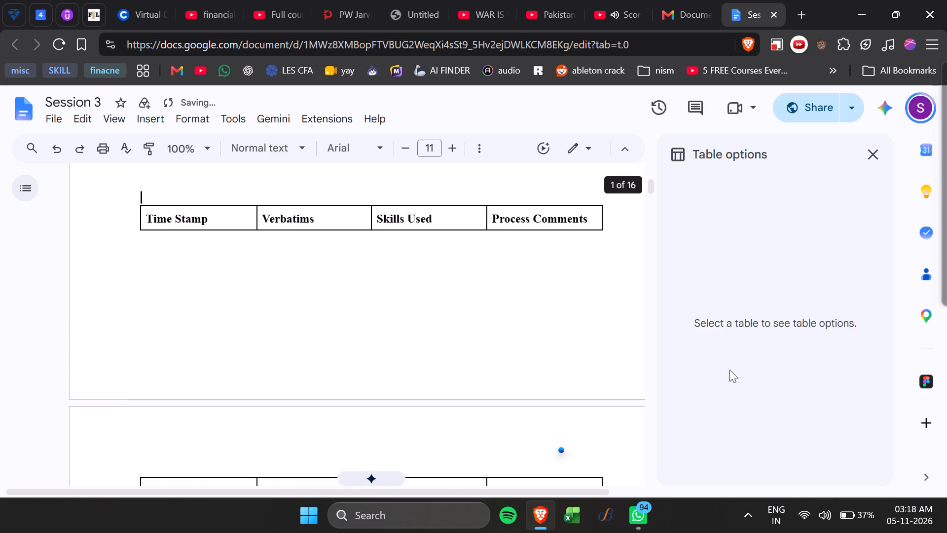
key("ctrl+z")
key("ctrl+z")
key("ctrl+z")
key("ctrl+z")
key("ctrl+z")
key("ctrl+z")
key("ctrl+z")
key("ctrl+z")
key("ctrl+z")
key("ctrl+z")
key("ctrl+z")
key("ctrl+z")
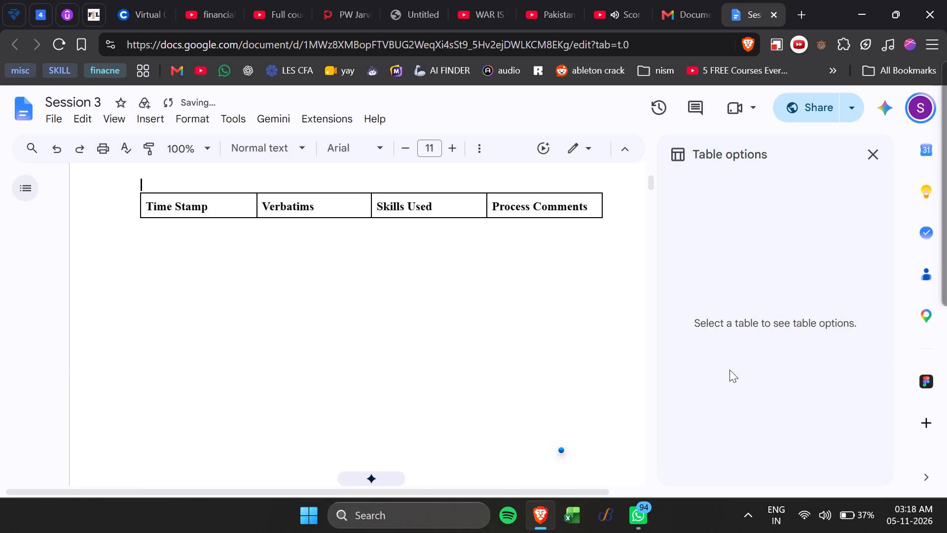
key("ctrl+z")
key("ctrl+z")
key("ctrl+z")
key("ctrl+z")
key("ctrl+z")
key("ctrl+z")
key("ctrl+z")
key("ctrl+z")
key("ctrl+z")
key("ctrl+z")
key("ctrl+z")
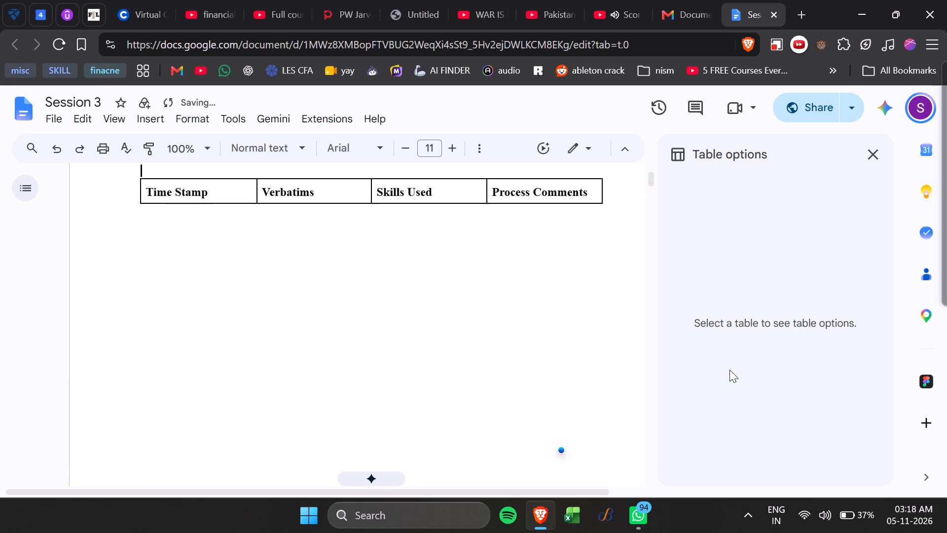
key("ctrl+z")
key("ctrl+z")
key("ctrl+z")
key("ctrl+z")
key("ctrl+z")
key("ctrl+z")
key("ctrl+z")
key("ctrl+z")
key("ctrl+z")
key("ctrl+z")
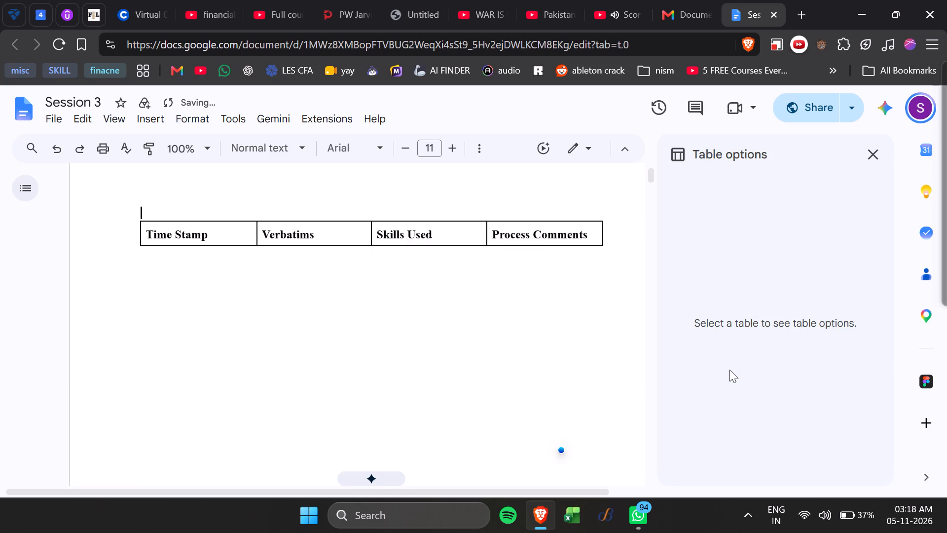
key("ctrl+z")
key("ctrl+z")
key("ctrl+z")
key("ctrl+z")
key("ctrl+z")
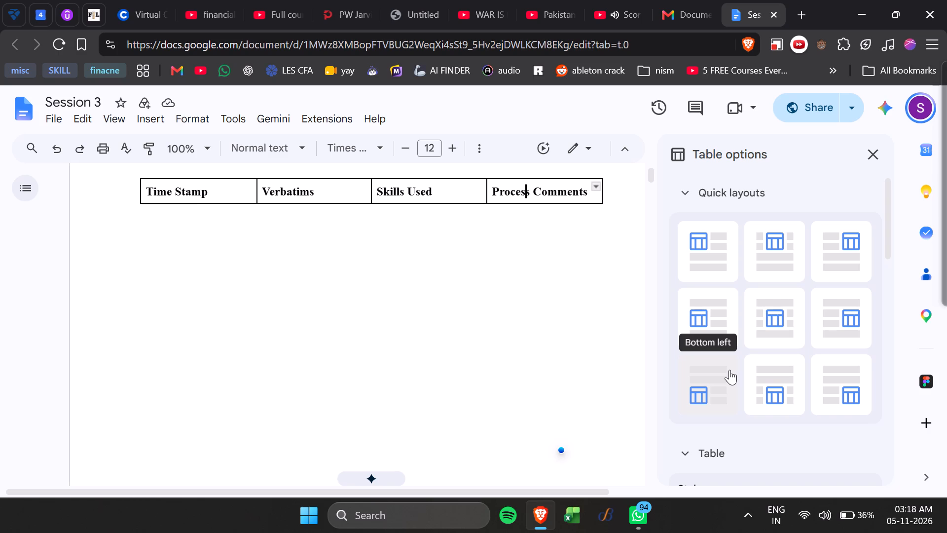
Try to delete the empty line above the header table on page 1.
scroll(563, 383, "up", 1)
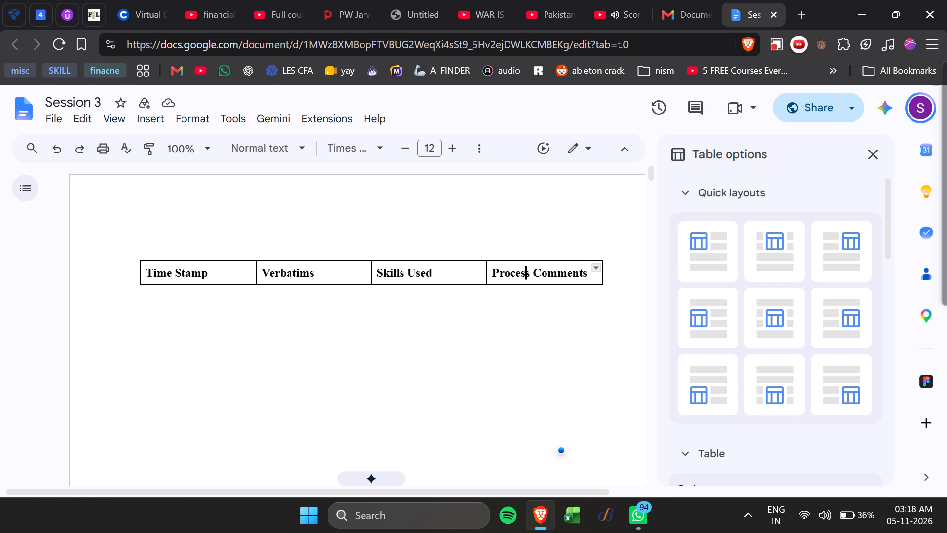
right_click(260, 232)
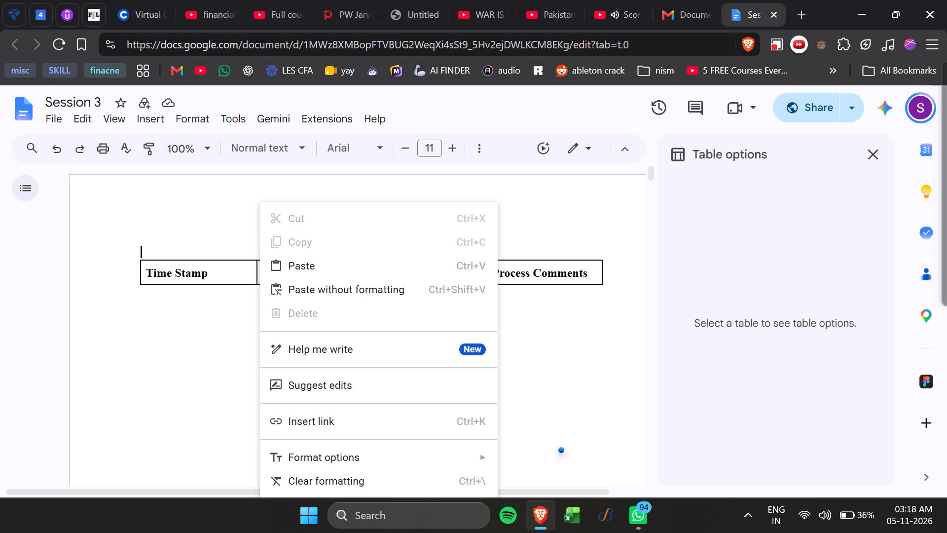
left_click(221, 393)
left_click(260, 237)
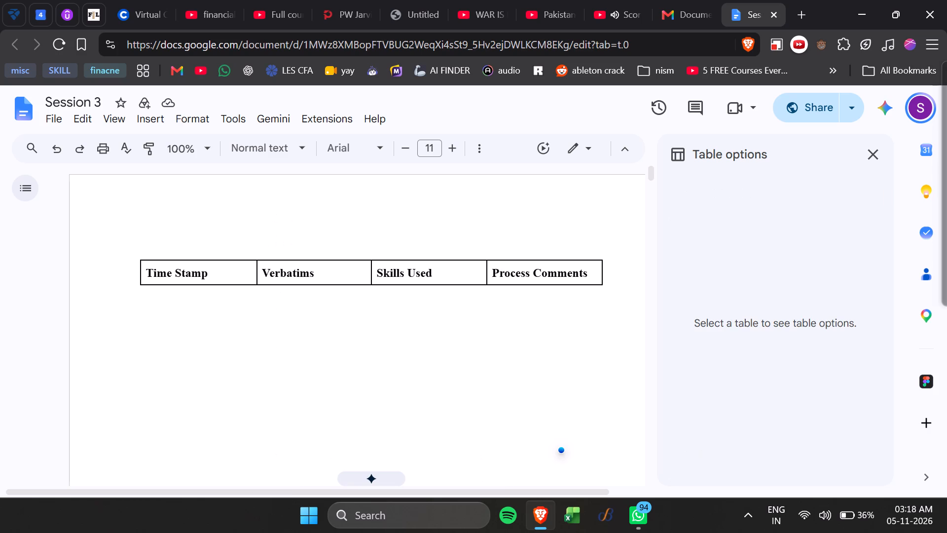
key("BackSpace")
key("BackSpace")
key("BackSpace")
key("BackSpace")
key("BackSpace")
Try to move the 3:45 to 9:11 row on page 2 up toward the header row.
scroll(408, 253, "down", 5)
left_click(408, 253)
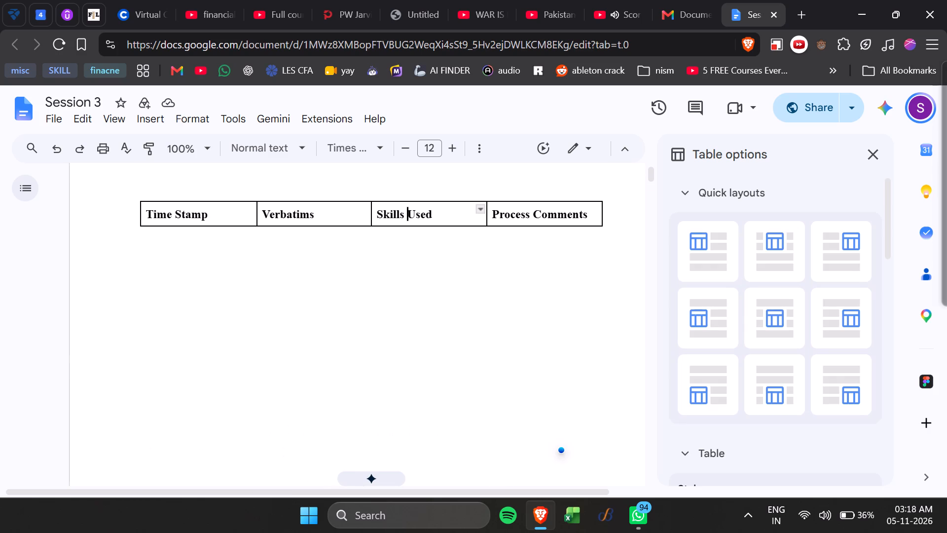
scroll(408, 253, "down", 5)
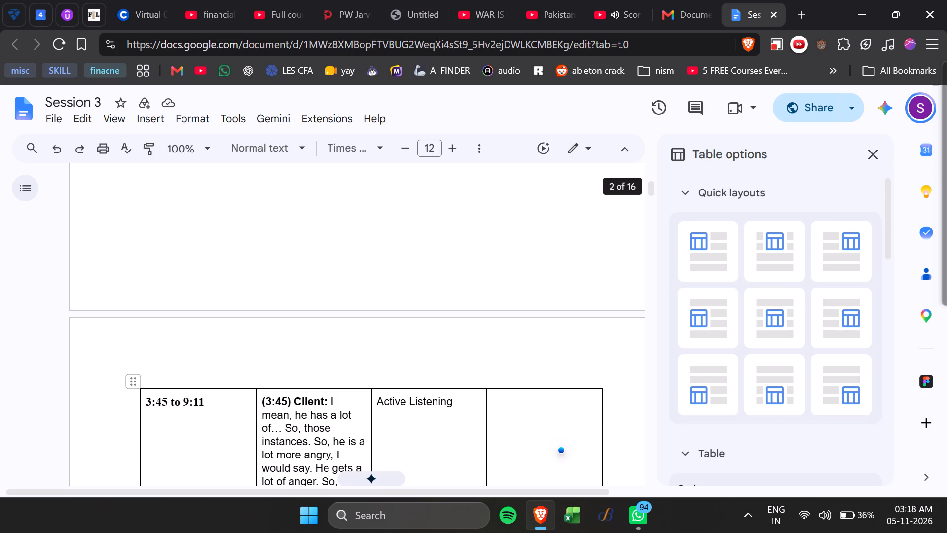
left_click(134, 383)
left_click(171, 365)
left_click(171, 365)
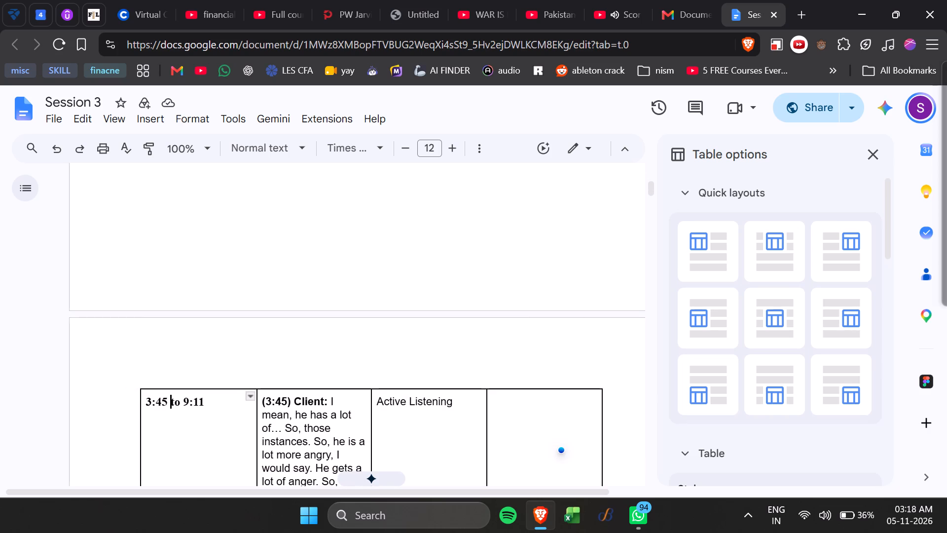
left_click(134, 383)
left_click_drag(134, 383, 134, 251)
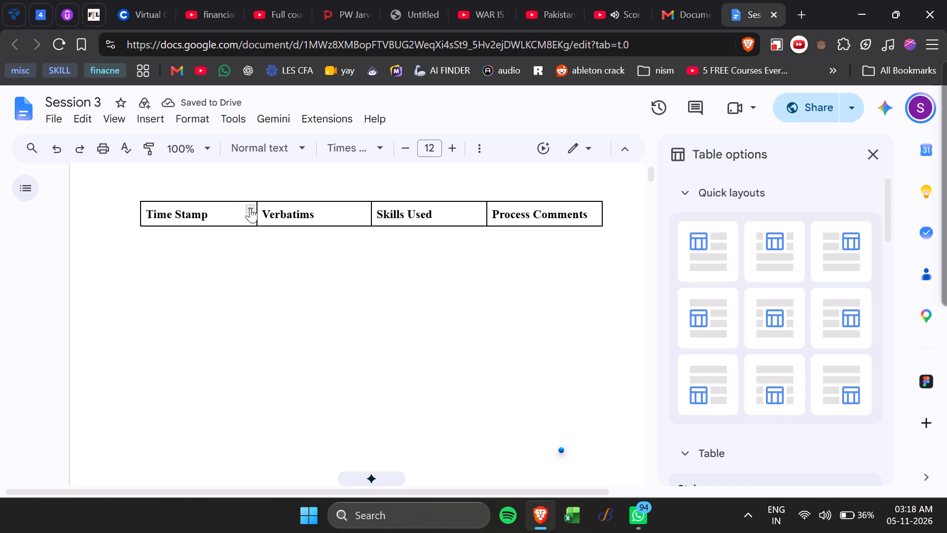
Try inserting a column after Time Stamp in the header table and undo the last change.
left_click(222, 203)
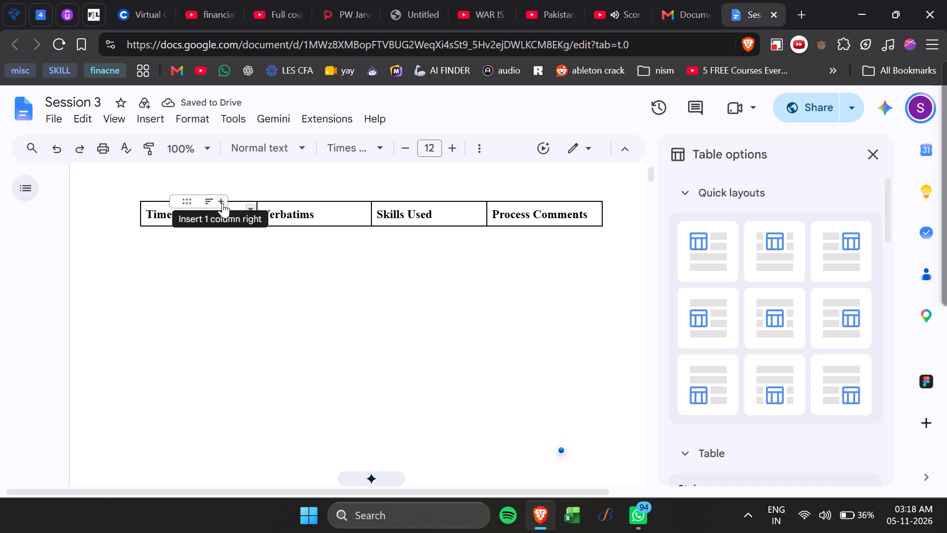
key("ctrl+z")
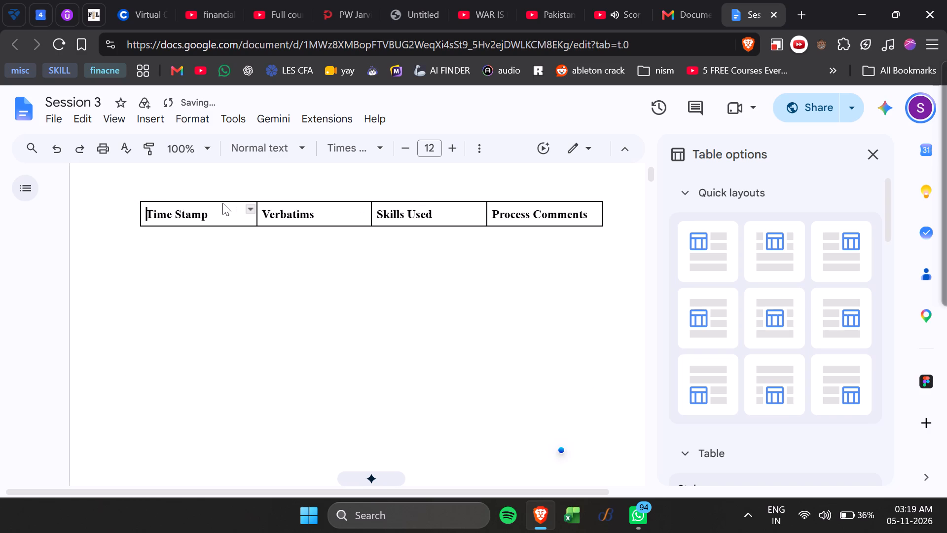
Look through the 3:45 to 9:11 transcript content on page 2, down to the page break.
scroll(222, 203, "down", 8)
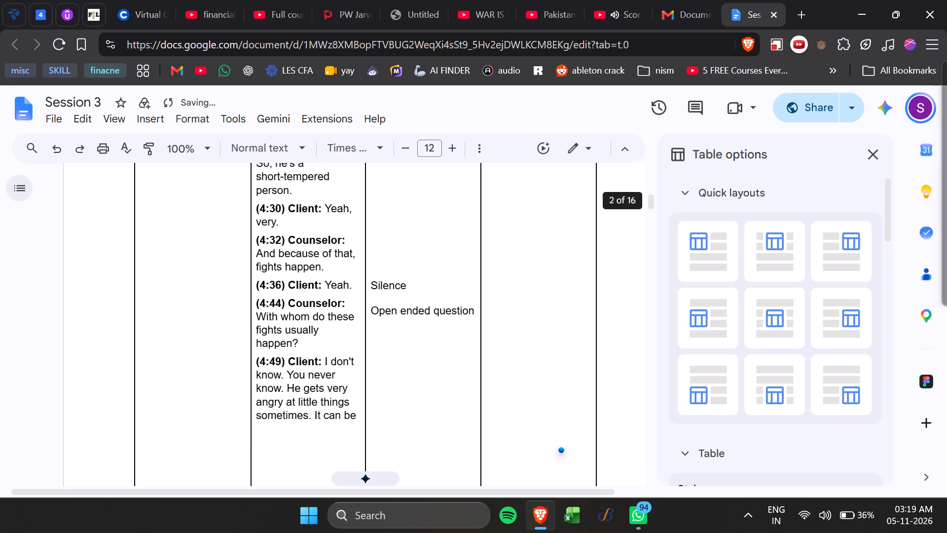
scroll(222, 203, "down", 3)
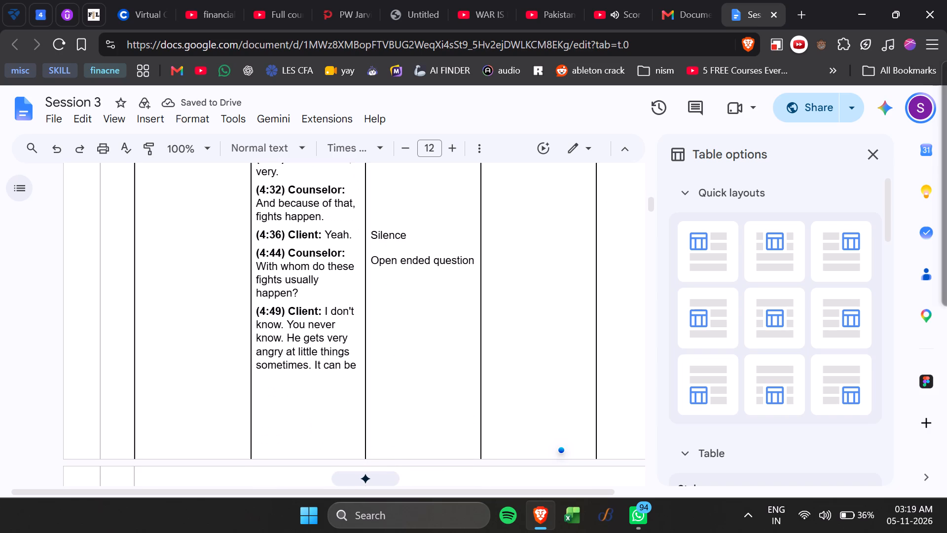
scroll(222, 203, "down", 3)
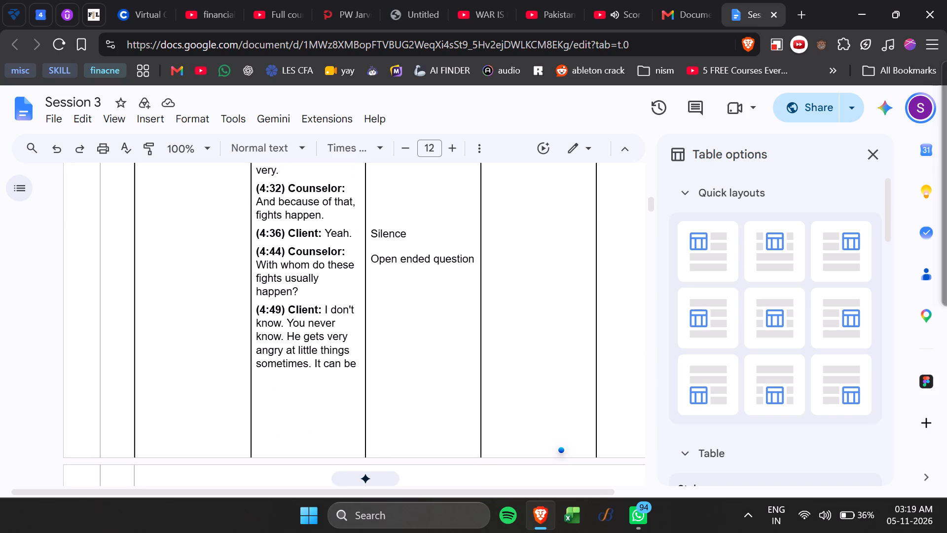
Close the table options for the transcript table.
scroll(222, 203, "down", 1)
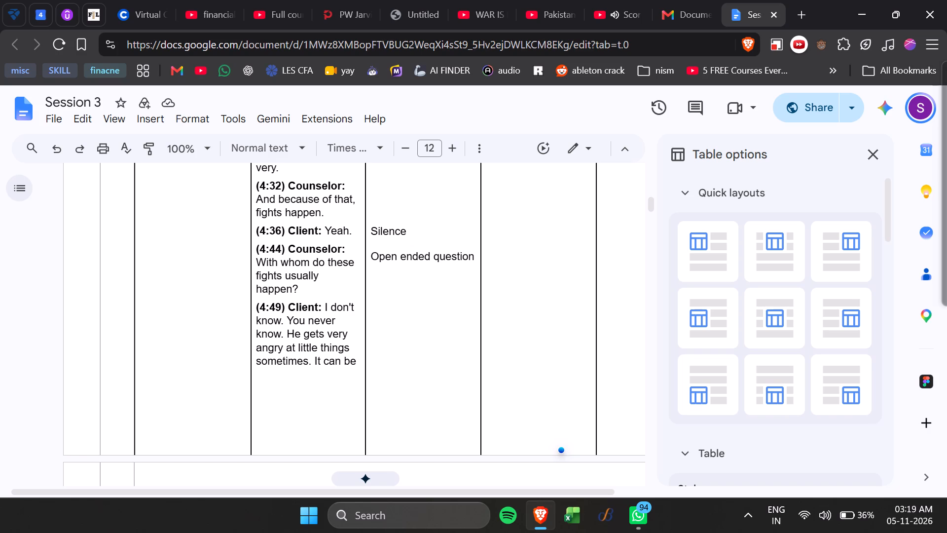
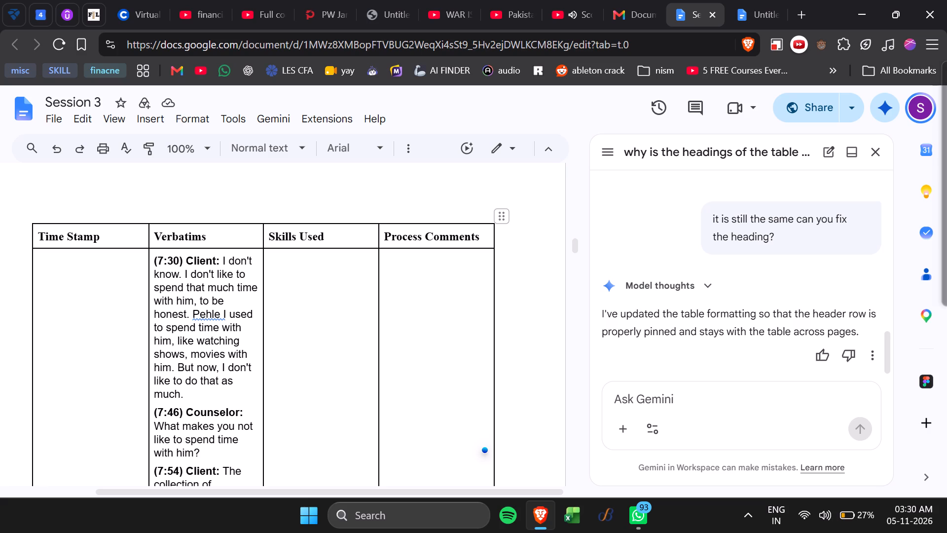
Check the remaining pages of the accepted table through its last page for header rows and page breaks.
scroll(0, 418, "down", 9)
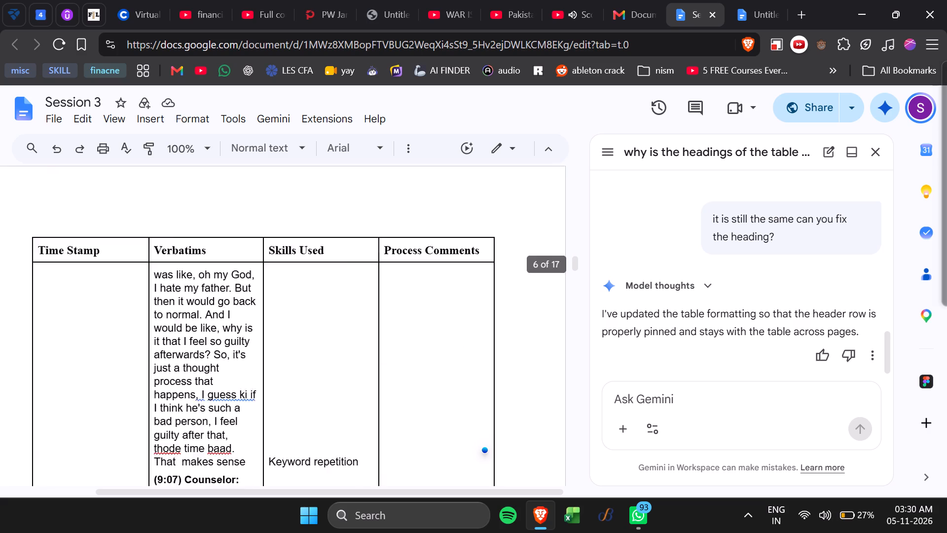
scroll(0, 418, "down", 10)
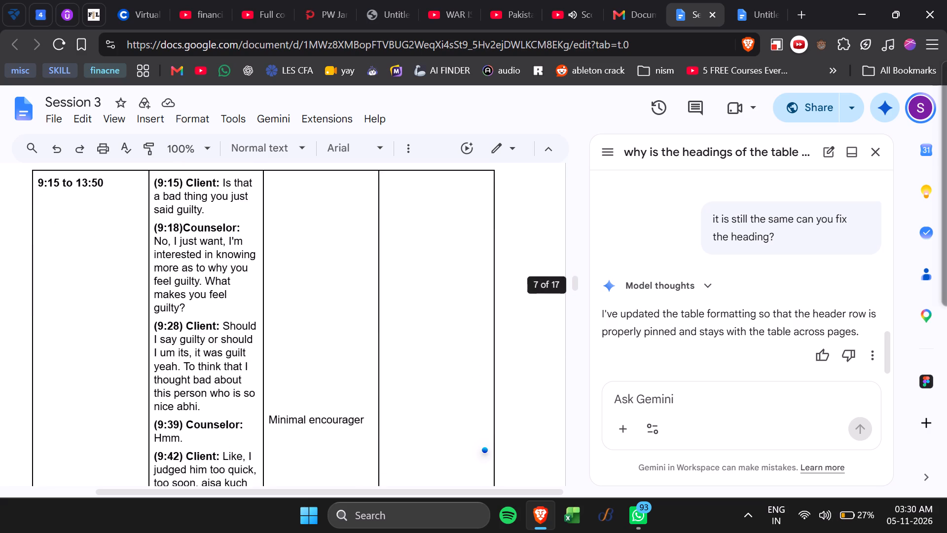
scroll(0, 418, "down", 11)
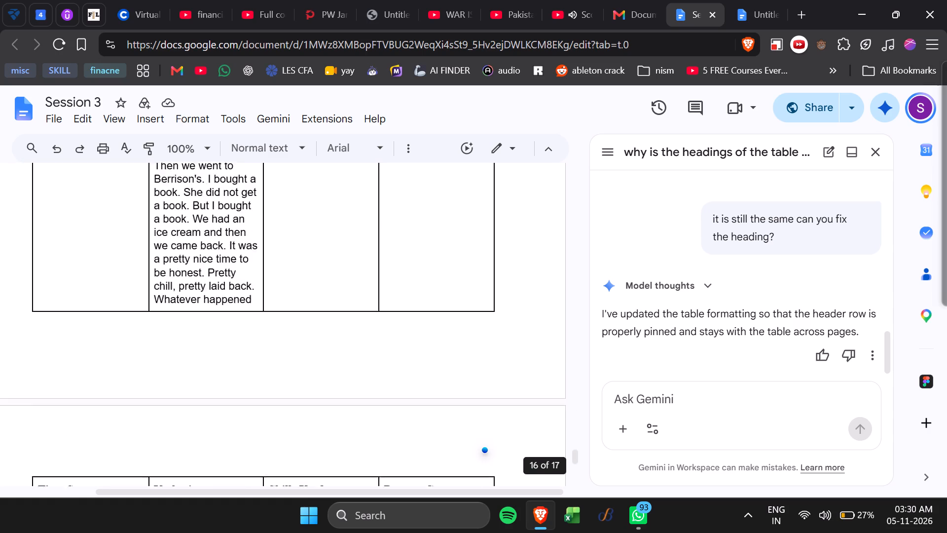
scroll(0, 418, "up", 9)
scroll(0, 418, "down", 9)
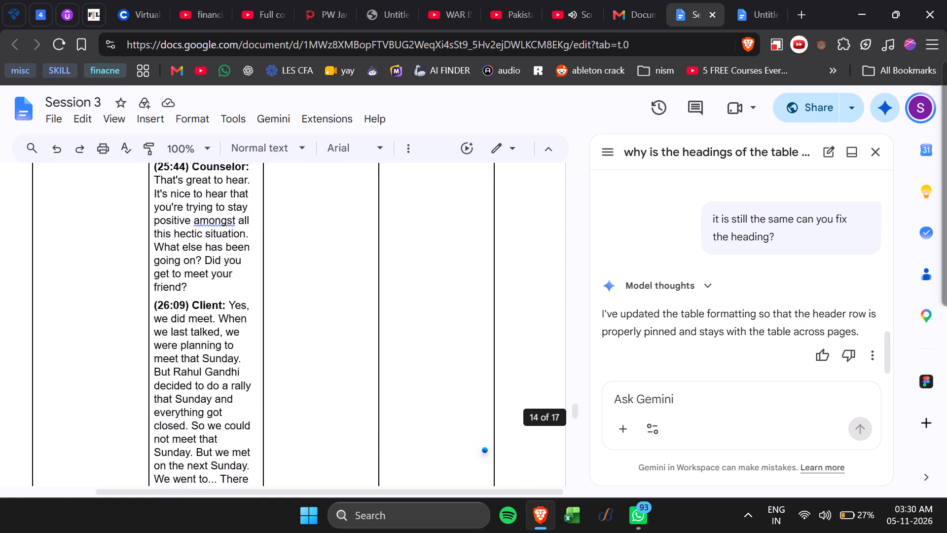
scroll(0, 418, "down", 10)
scroll(0, 418, "up", 7)
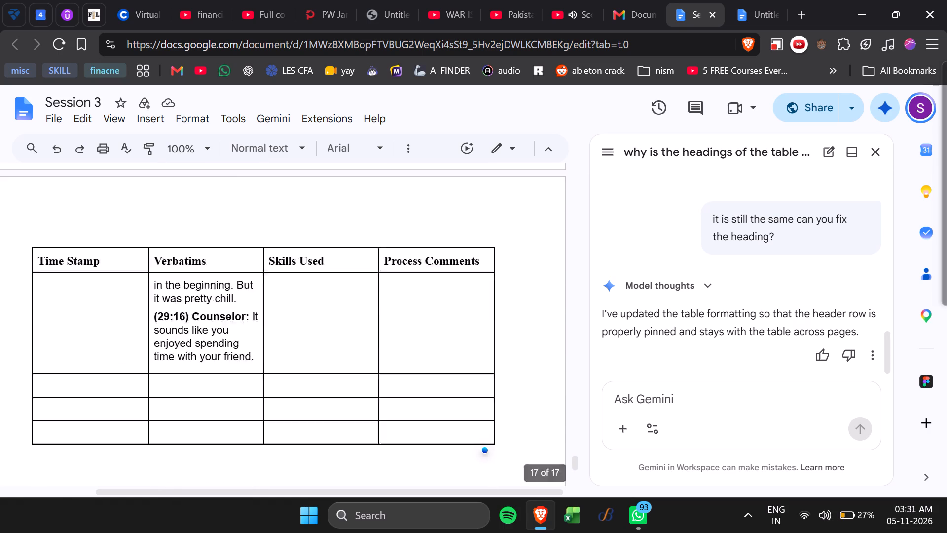
Unpin the table's header row (Time Stamp, Verbatims, Skills Used, Process Comments) on page 1.
scroll(0, 418, "up", 13)
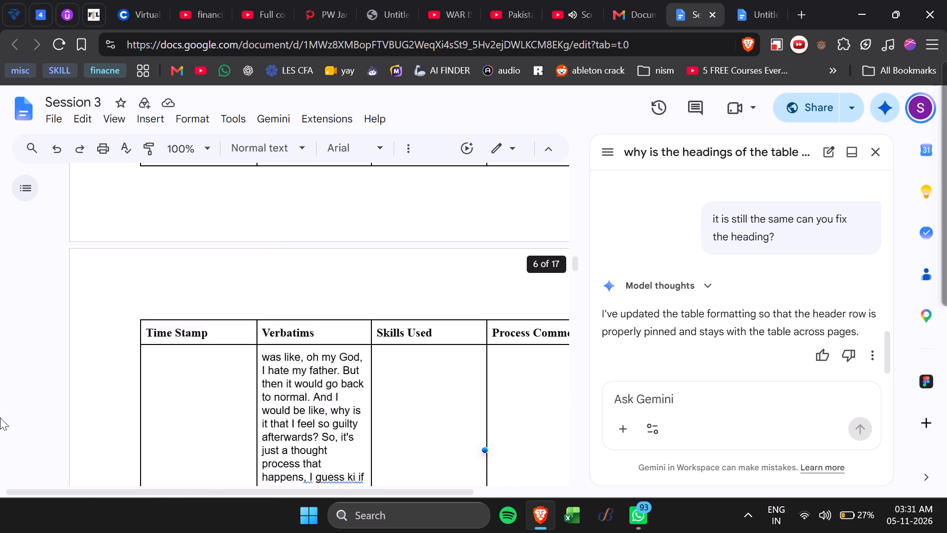
scroll(0, 418, "up", 19)
scroll(18, 454, "up", 2)
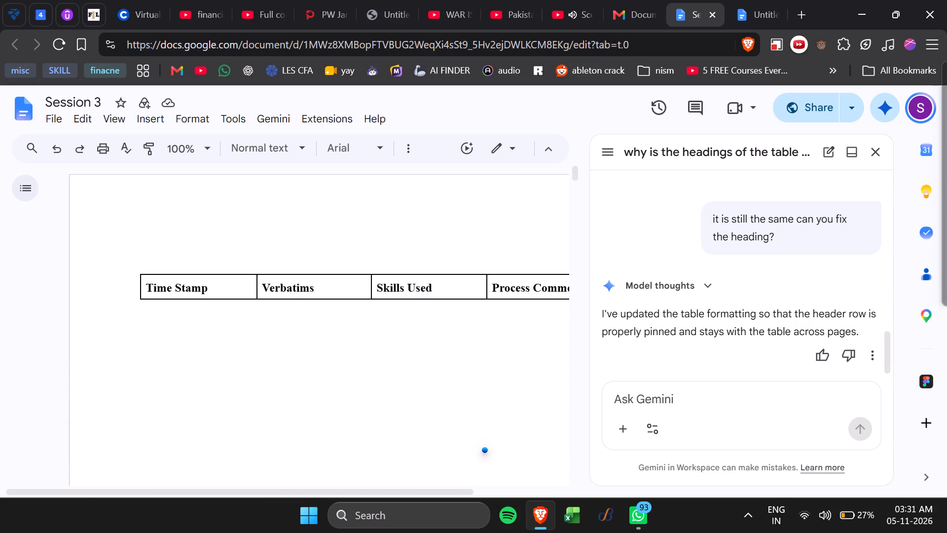
left_click(158, 438)
triple_click(158, 438)
double_click(158, 438)
scroll(158, 438, "down", 1)
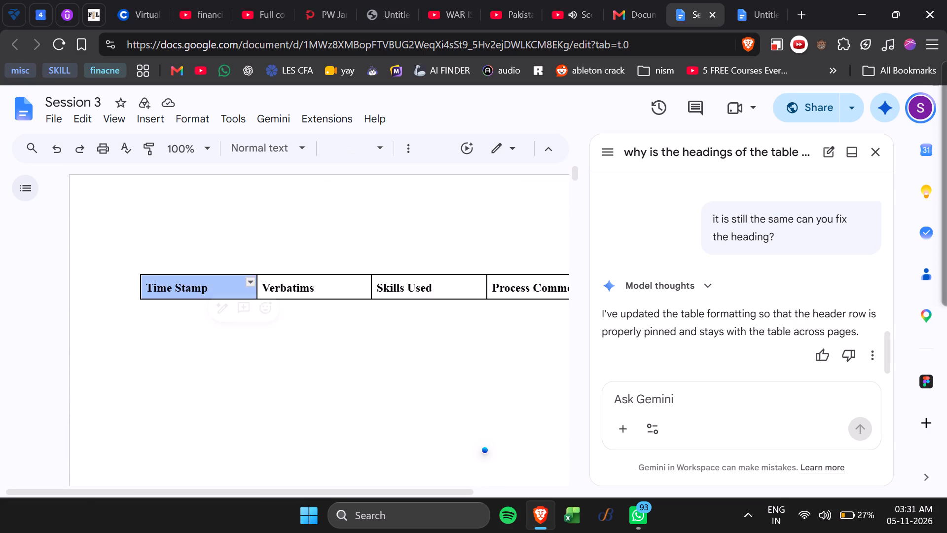
scroll(158, 438, "down", 2)
scroll(158, 438, "up", 1)
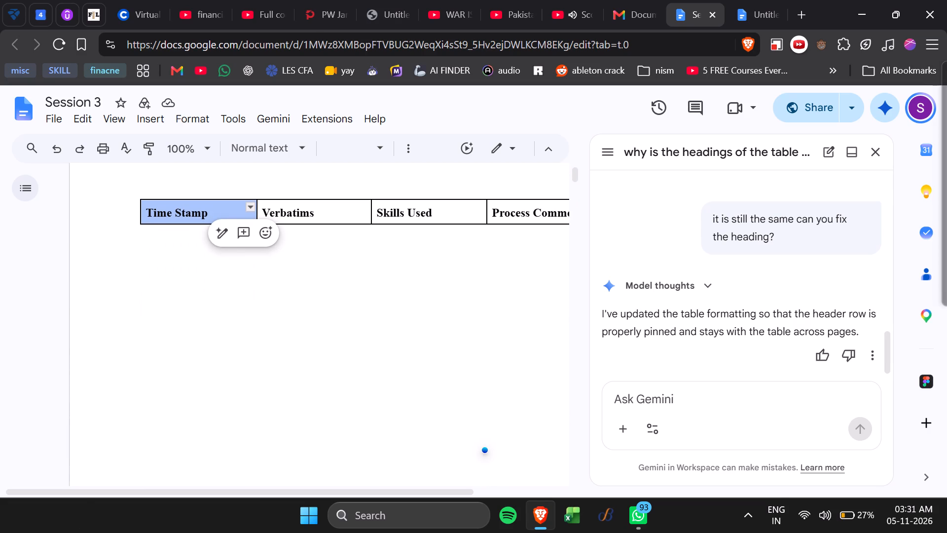
scroll(158, 438, "up", 1)
left_click(115, 207)
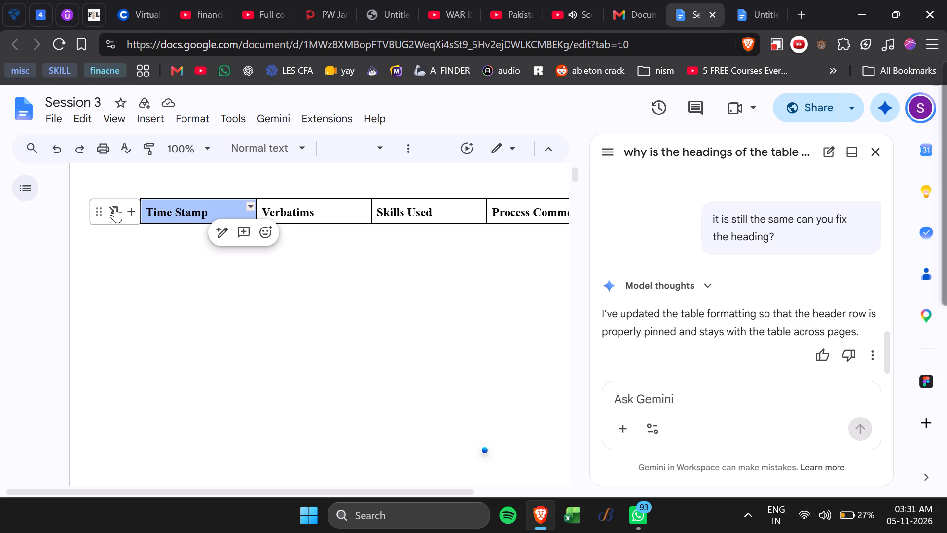
left_click(164, 297)
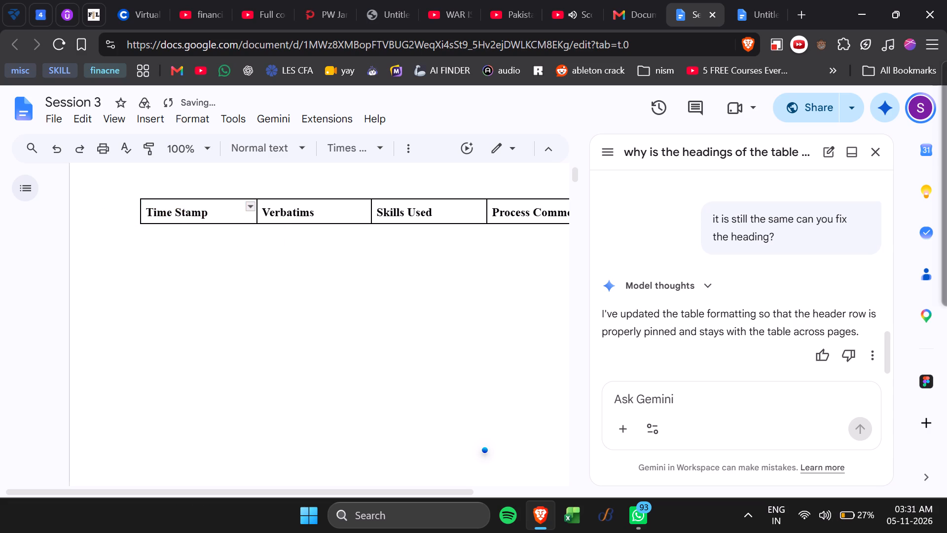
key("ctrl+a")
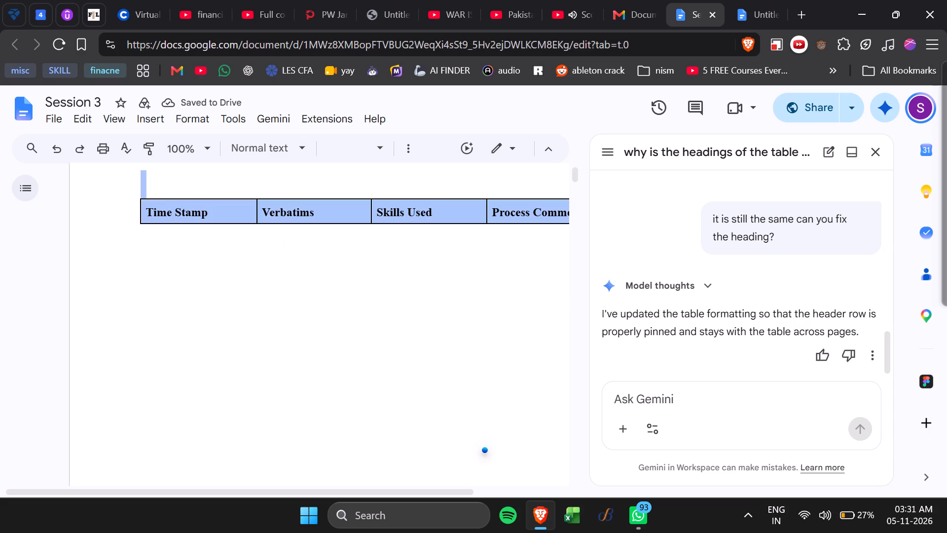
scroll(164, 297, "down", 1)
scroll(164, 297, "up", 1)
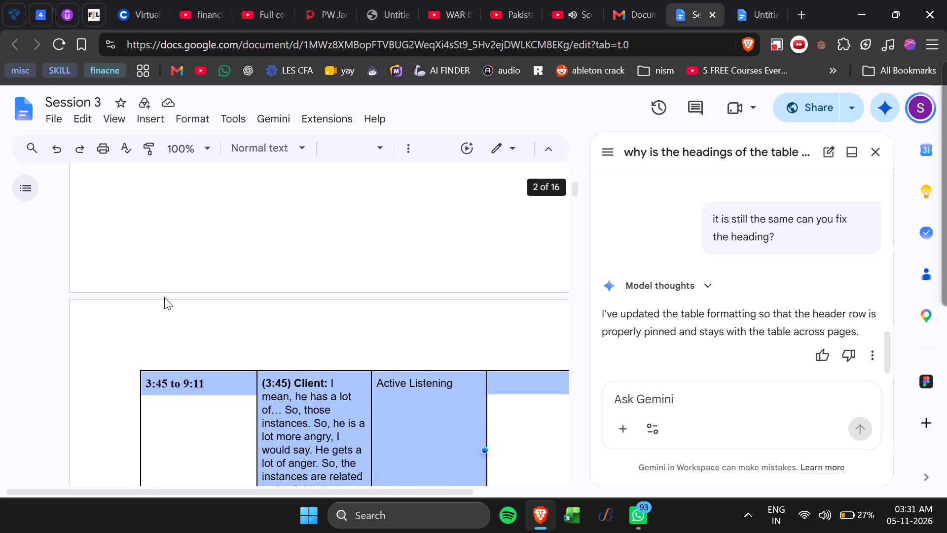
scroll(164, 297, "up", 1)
Delete the extra blank line above the table's header row on page 1.
left_click(162, 259)
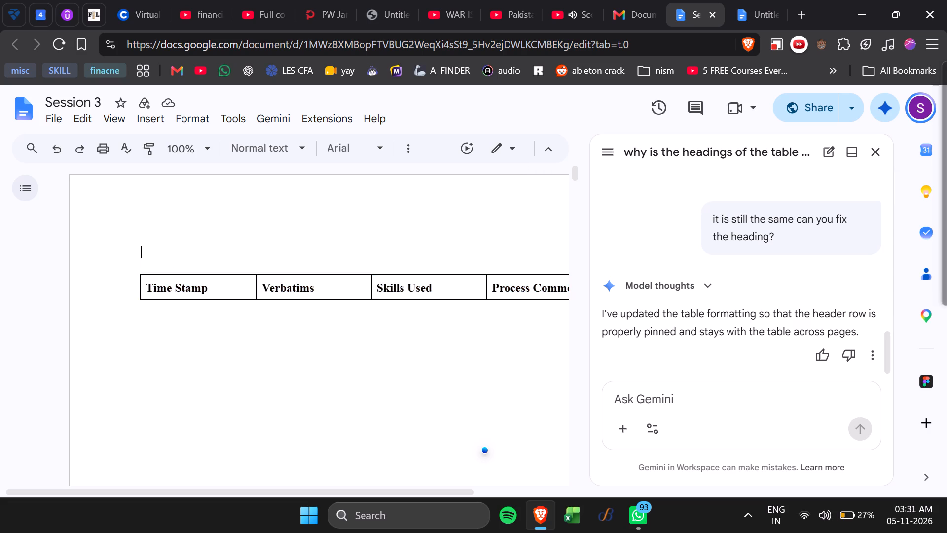
key("Down")
key("Down")
key("Up")
key("BackSpace")
key("BackSpace")
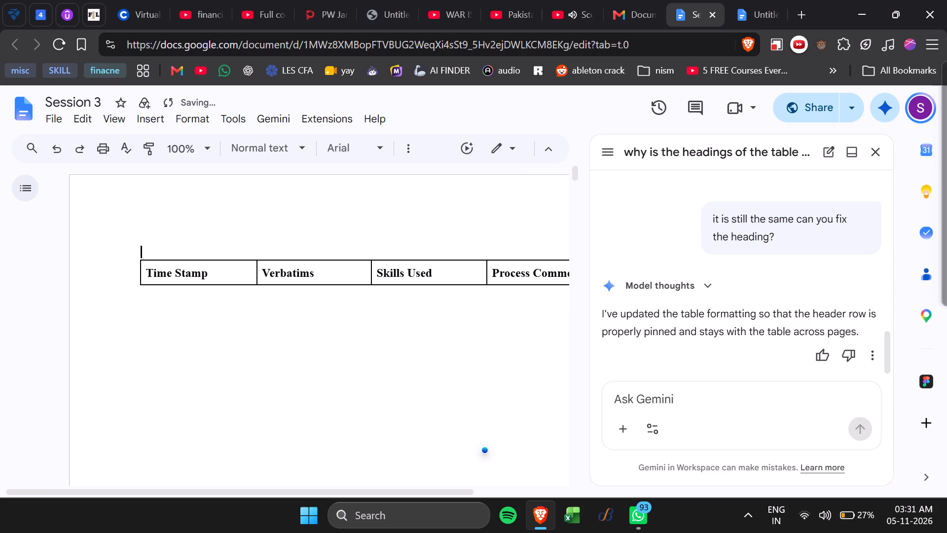
key("BackSpace")
key("BackSpace")
key("BackSpace")
key("BackSpace")
key("BackSpace")
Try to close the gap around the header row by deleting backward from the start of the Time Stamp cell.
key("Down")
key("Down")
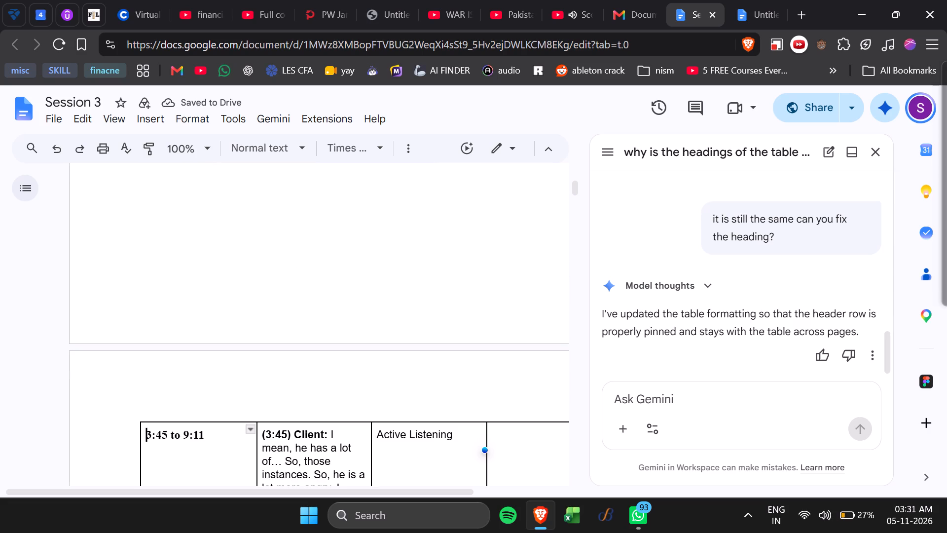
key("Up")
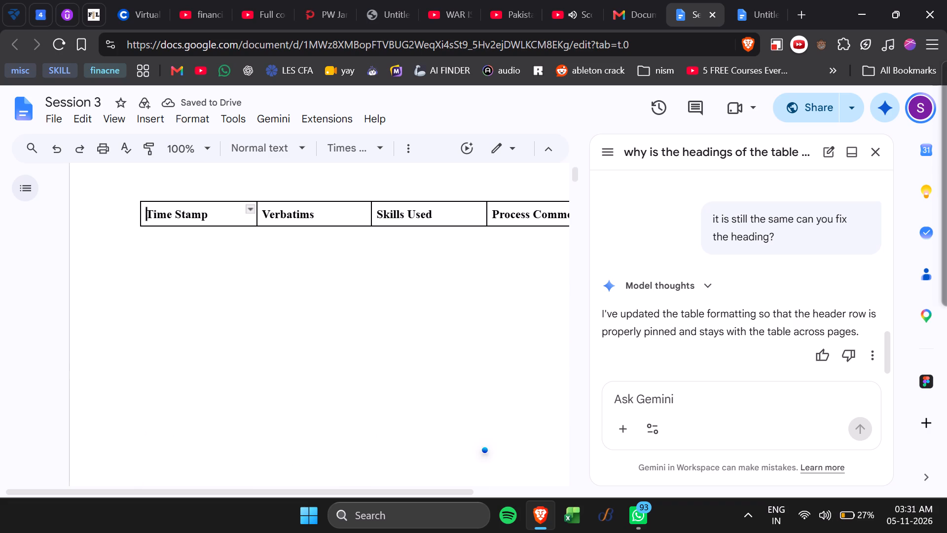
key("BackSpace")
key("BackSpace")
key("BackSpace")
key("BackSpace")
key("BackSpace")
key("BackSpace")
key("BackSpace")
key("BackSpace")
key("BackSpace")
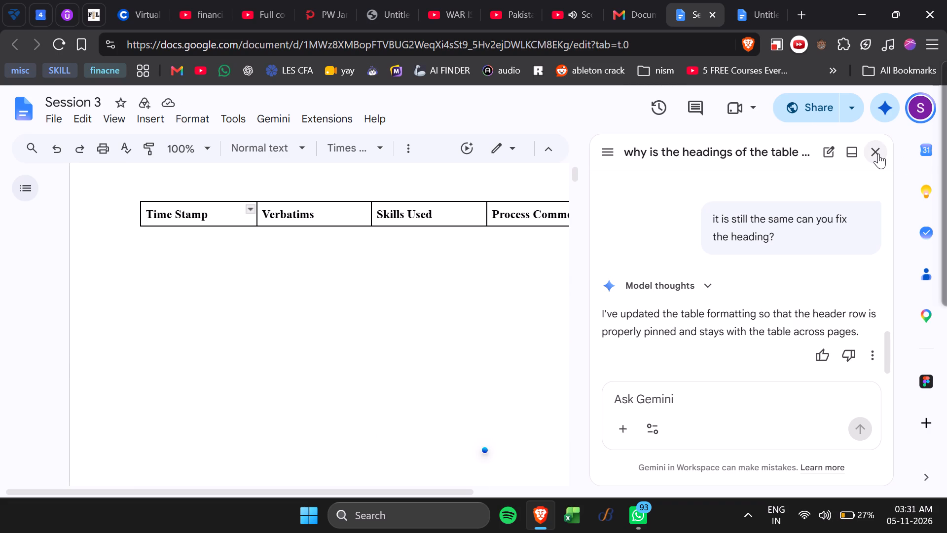
Close the Gemini chat and allow the table's header row to overflow across pages in the table options.
left_click(878, 153)
right_click(469, 276)
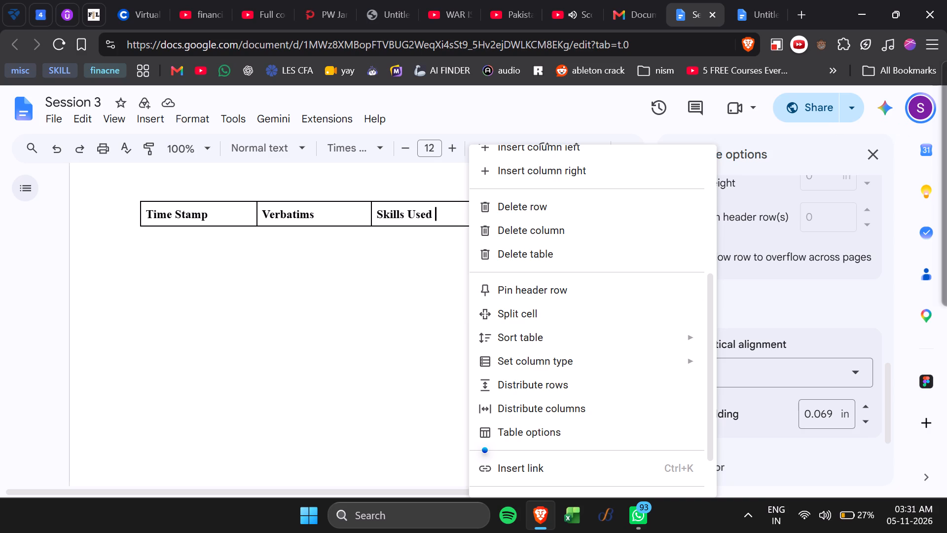
scroll(644, 452, "down", 1)
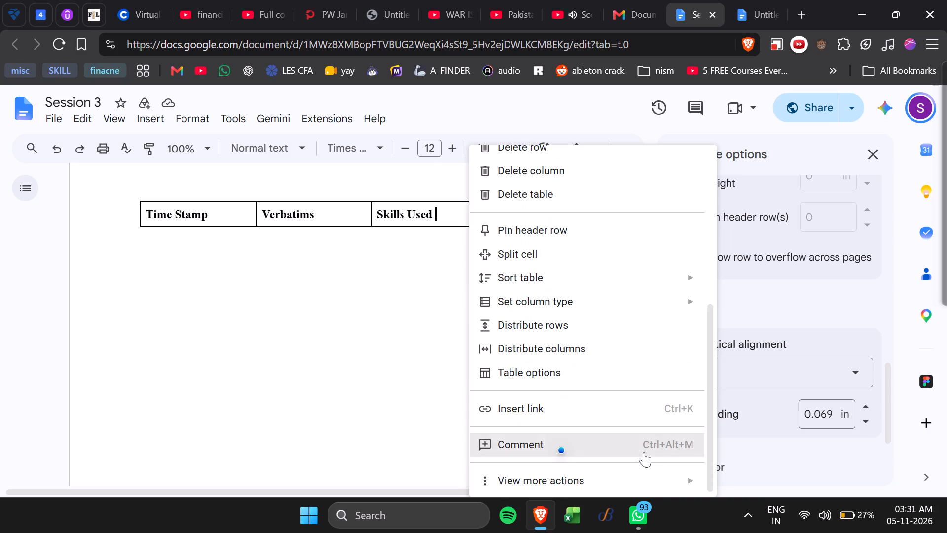
scroll(644, 452, "down", 1)
left_click(577, 375)
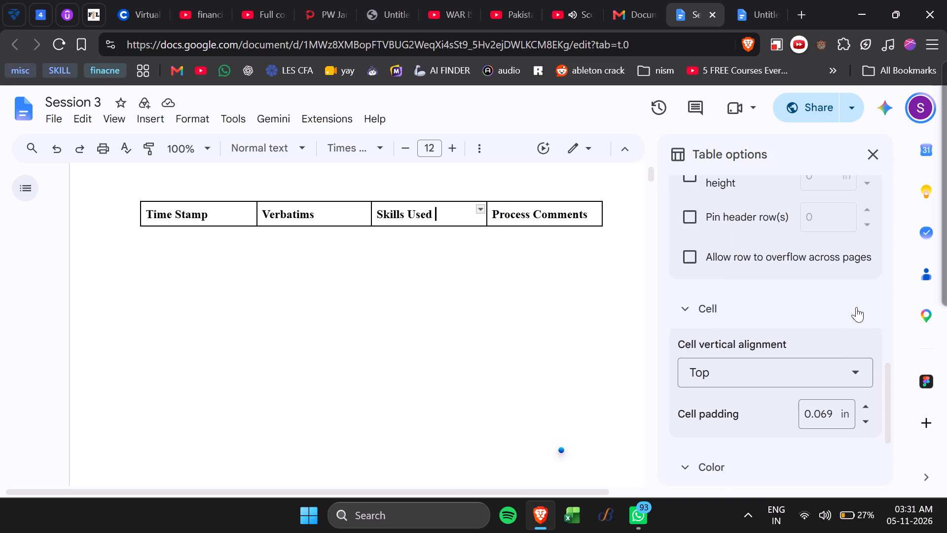
scroll(856, 306, "up", 1)
left_click(694, 291)
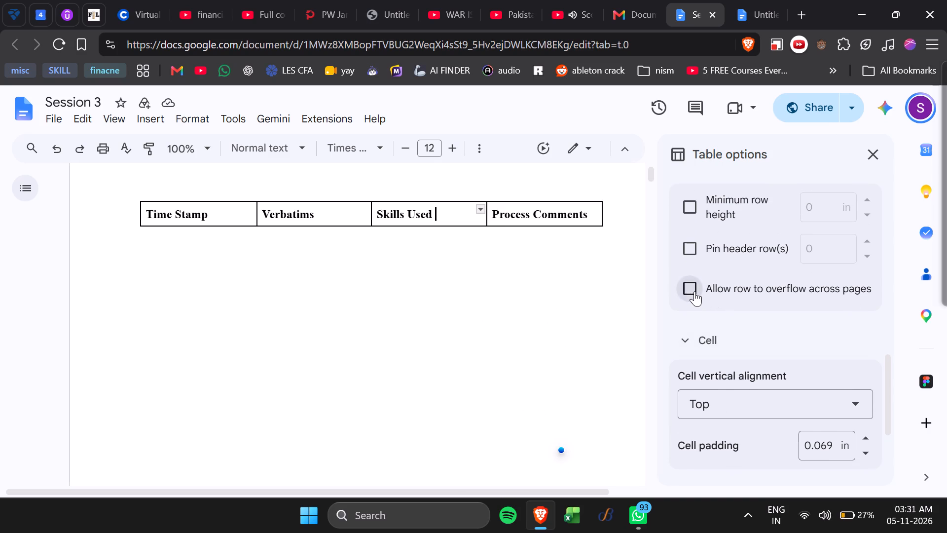
Check the table's page breaks through to its last page, and close the table options.
scroll(488, 317, "down", 6)
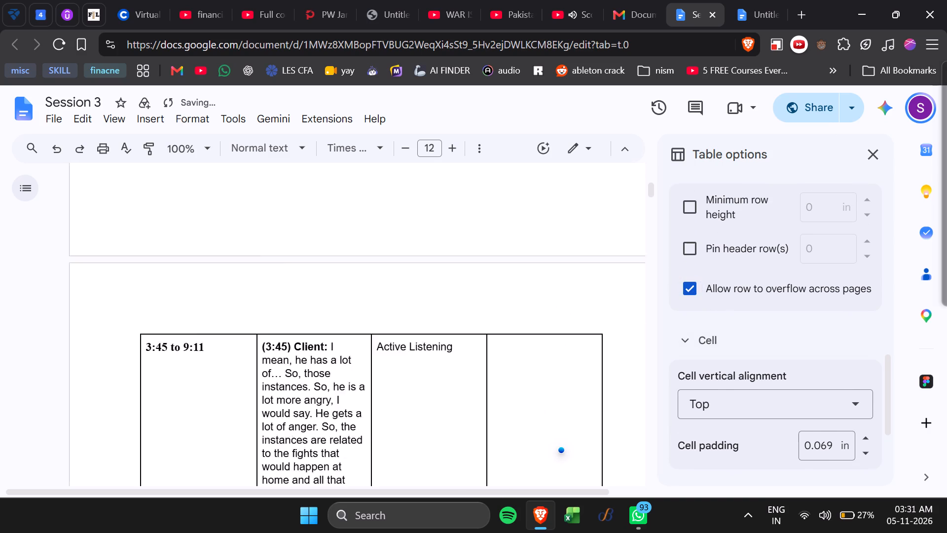
scroll(488, 317, "down", 14)
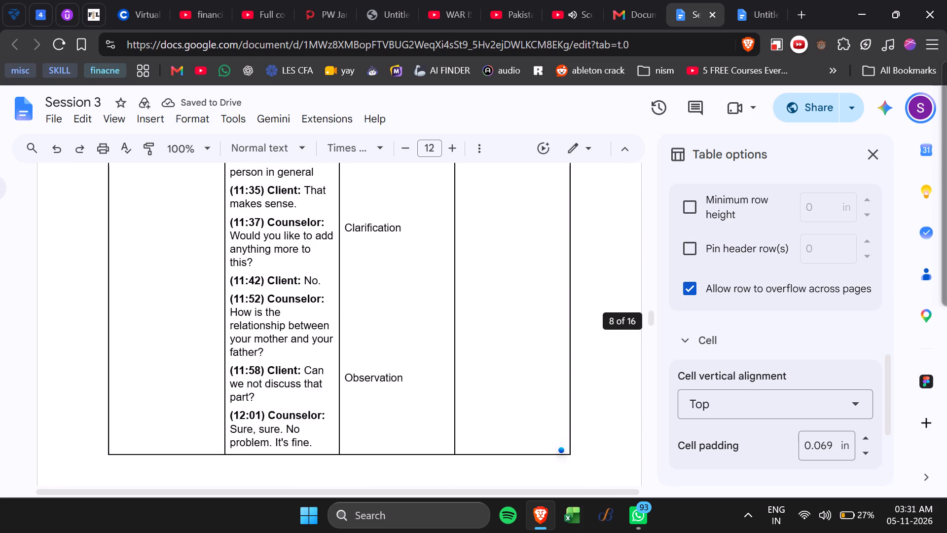
scroll(488, 317, "down", 8)
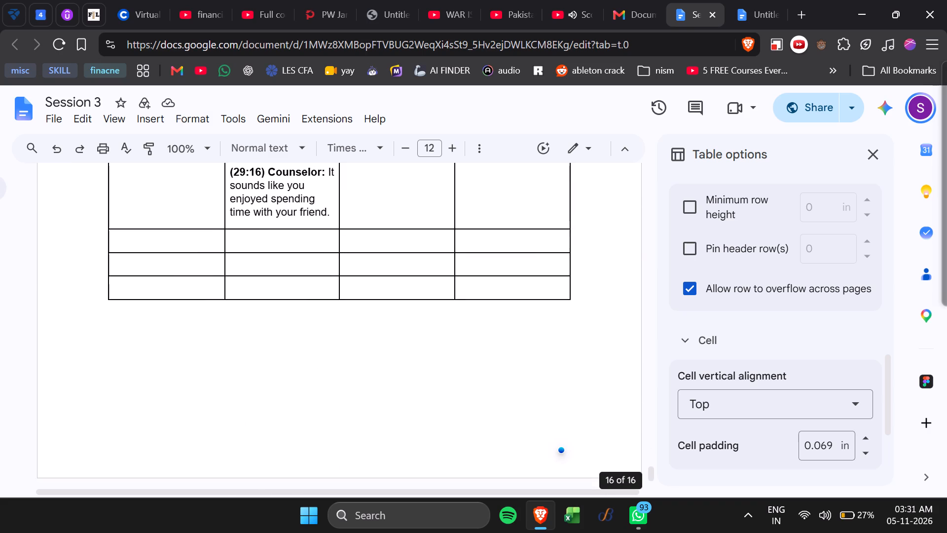
scroll(840, 457, "up", 2)
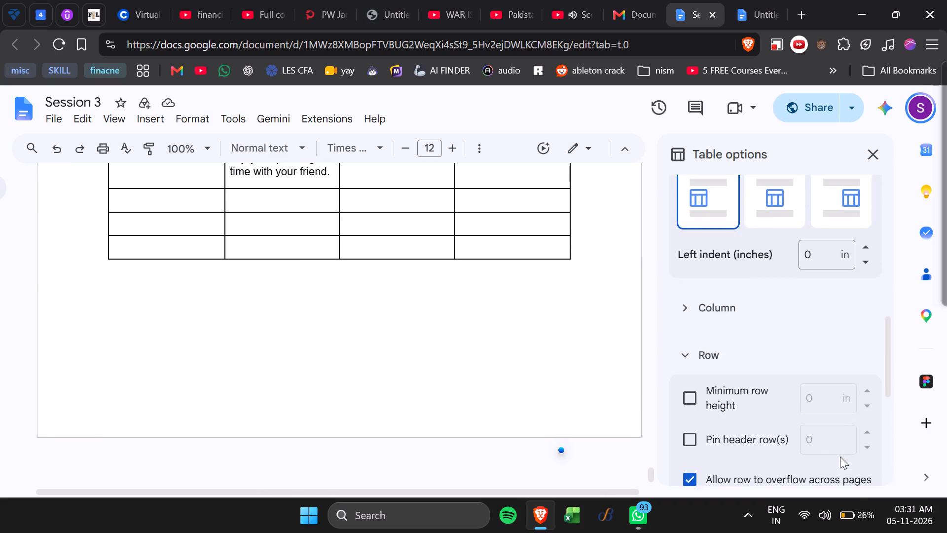
scroll(840, 457, "up", 6)
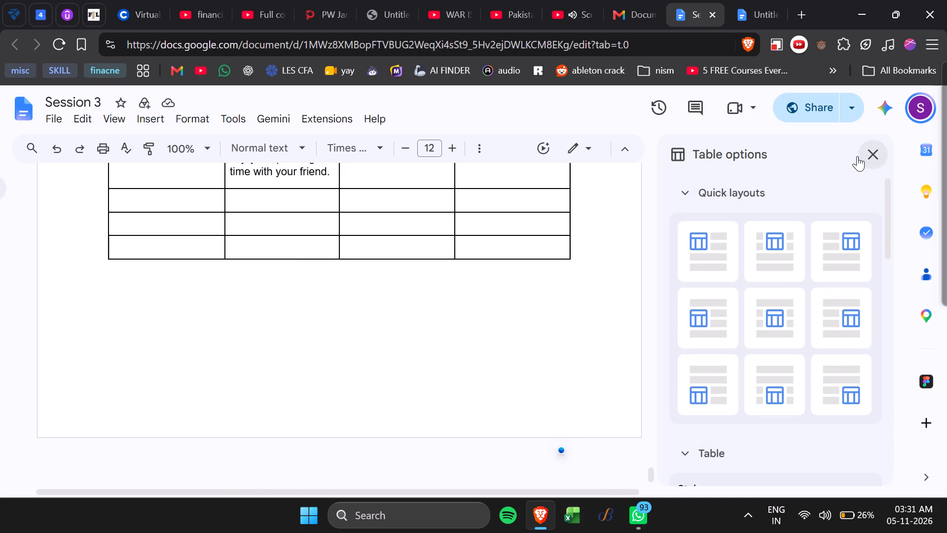
left_click(857, 156)
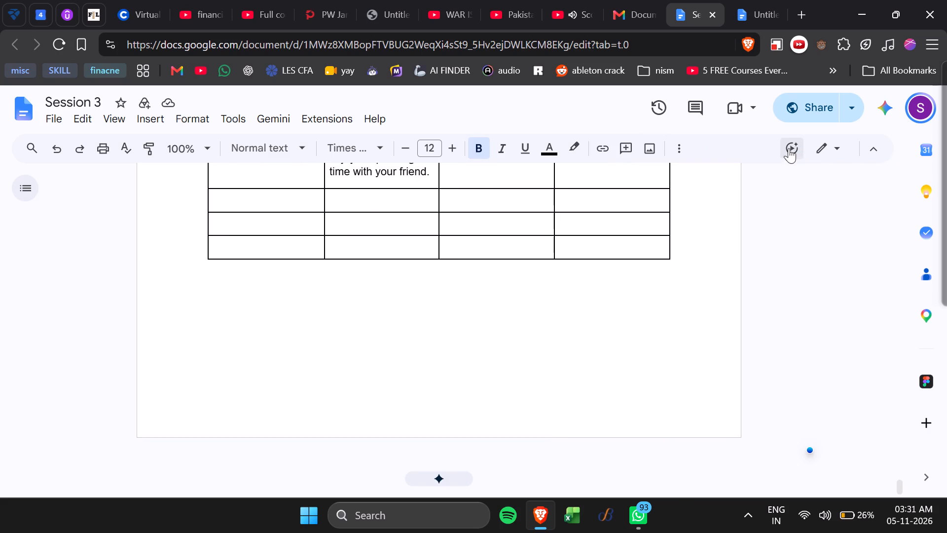
Re-examine the header row on page 1 and the start of the 3:45 to 9:11 row on page 2.
scroll(624, 232, "up", 19)
scroll(624, 232, "up", 11)
scroll(624, 232, "right", 9)
scroll(624, 232, "up", 5)
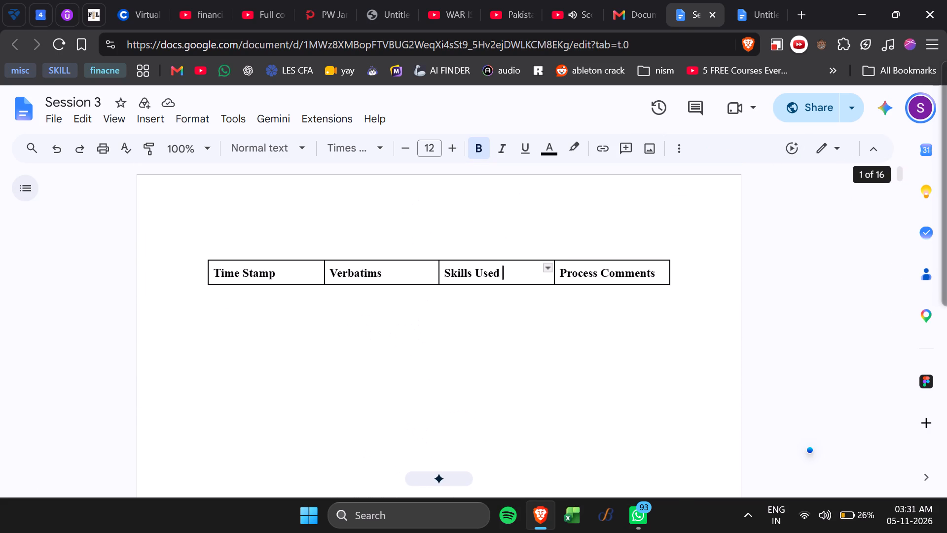
scroll(565, 301, "down", 4)
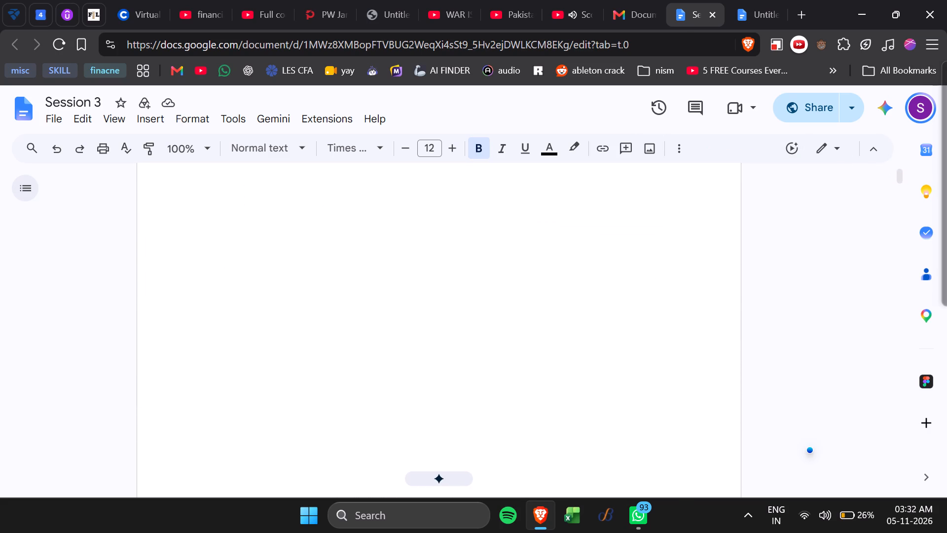
scroll(565, 301, "down", 6)
scroll(565, 301, "up", 2)
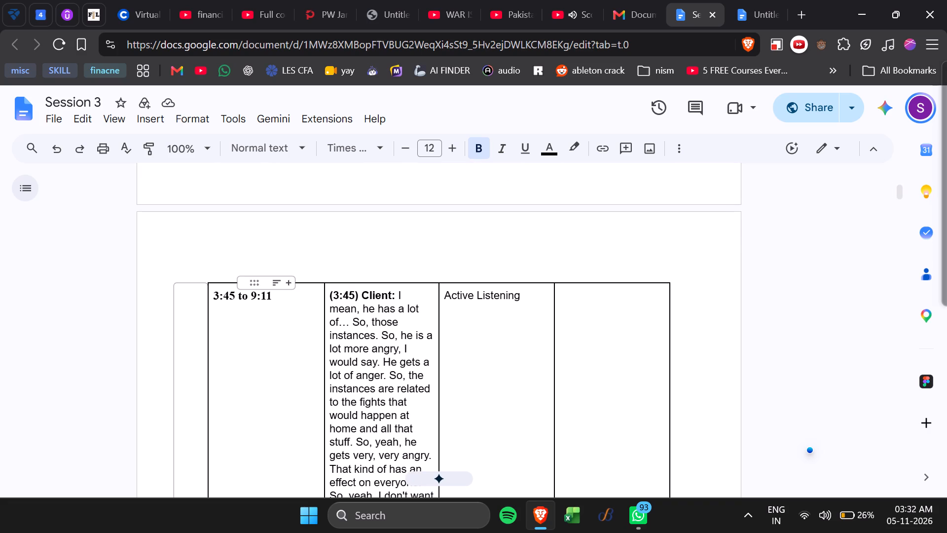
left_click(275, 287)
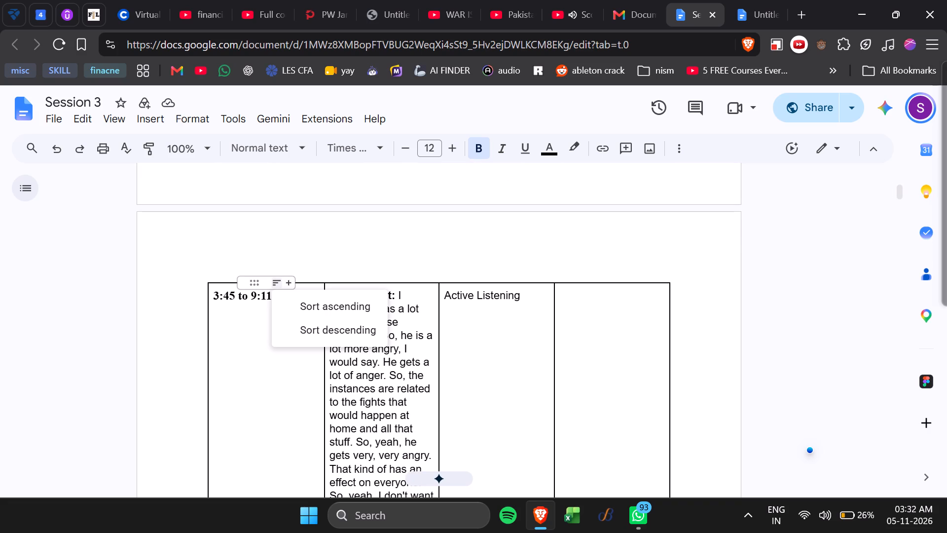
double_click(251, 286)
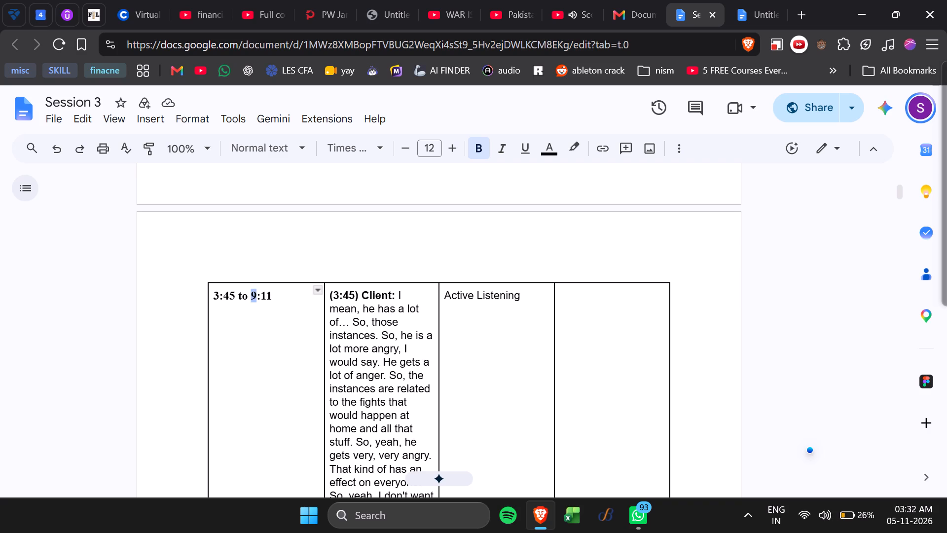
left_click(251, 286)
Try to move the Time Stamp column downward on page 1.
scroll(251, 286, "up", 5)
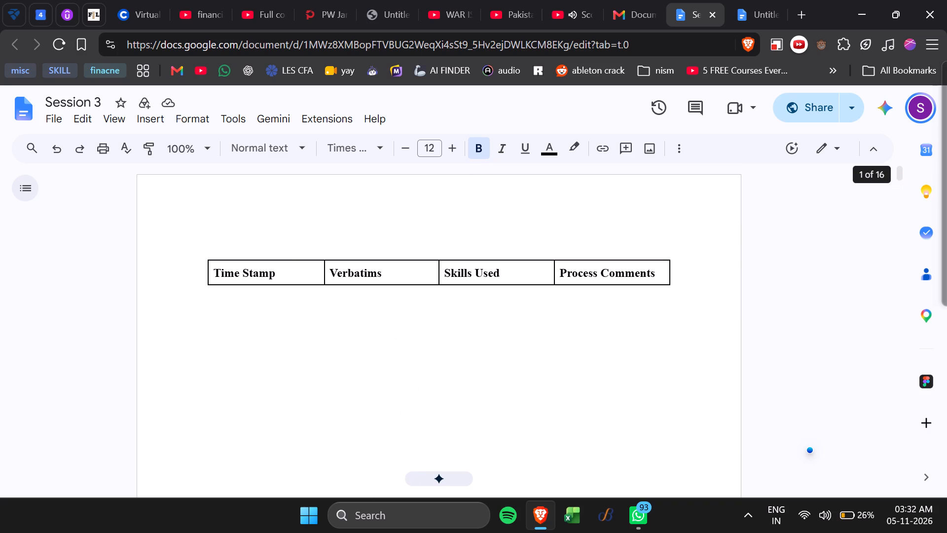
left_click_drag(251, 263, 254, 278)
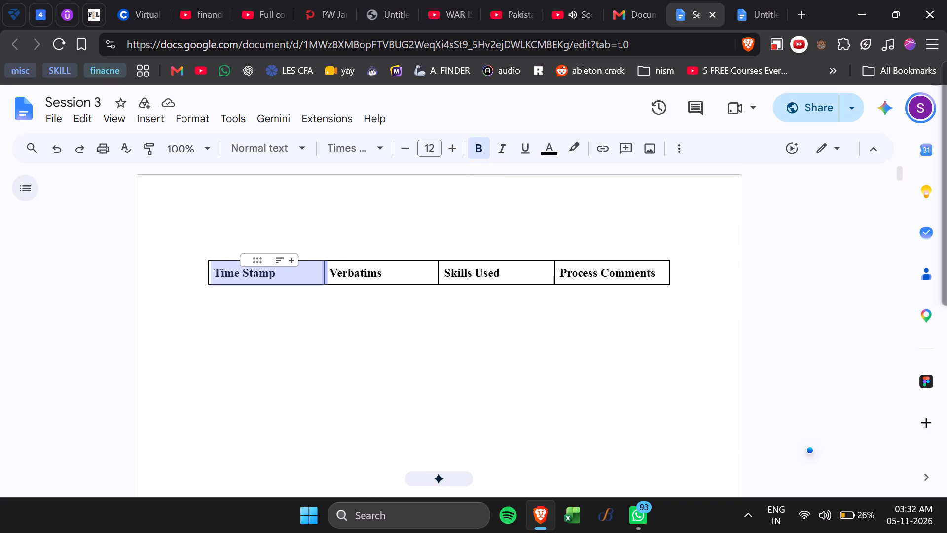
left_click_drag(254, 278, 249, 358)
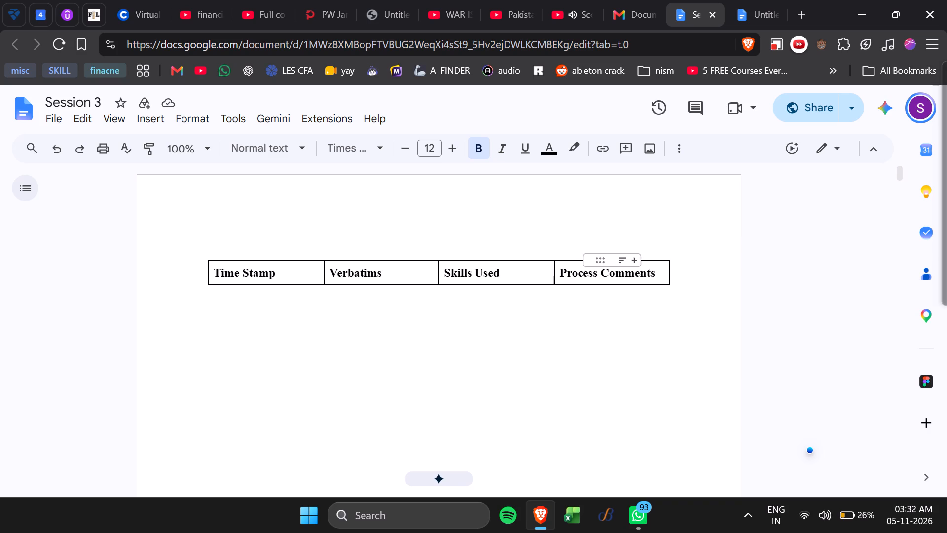
Move the whole table toward the lower part of page 1 and slightly to the left, and check its new placement.
left_click_drag(674, 252, 685, 274)
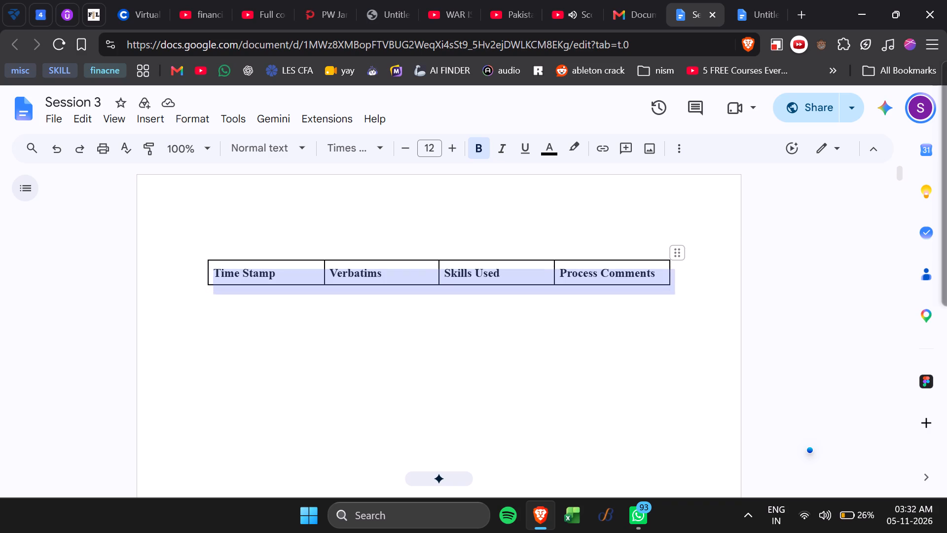
left_click_drag(685, 274, 664, 532)
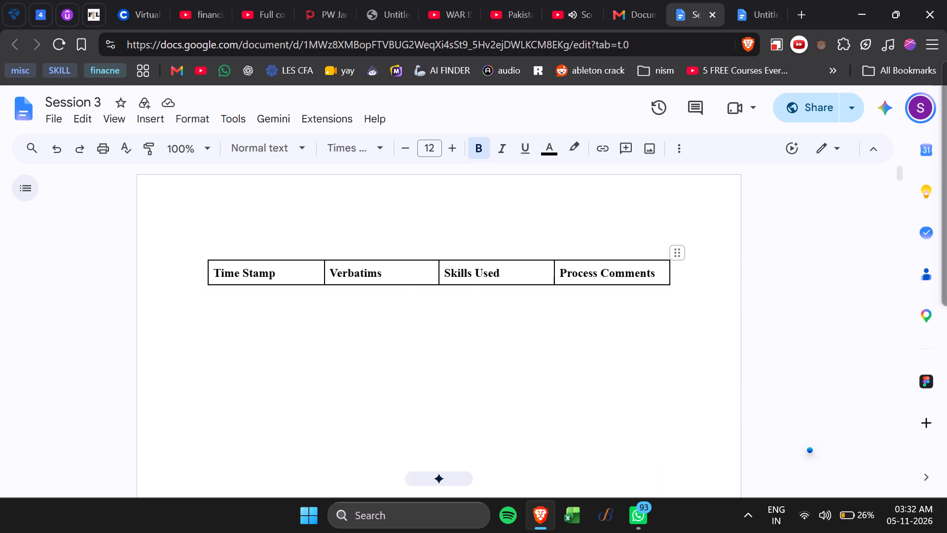
left_click_drag(664, 532, 660, 458)
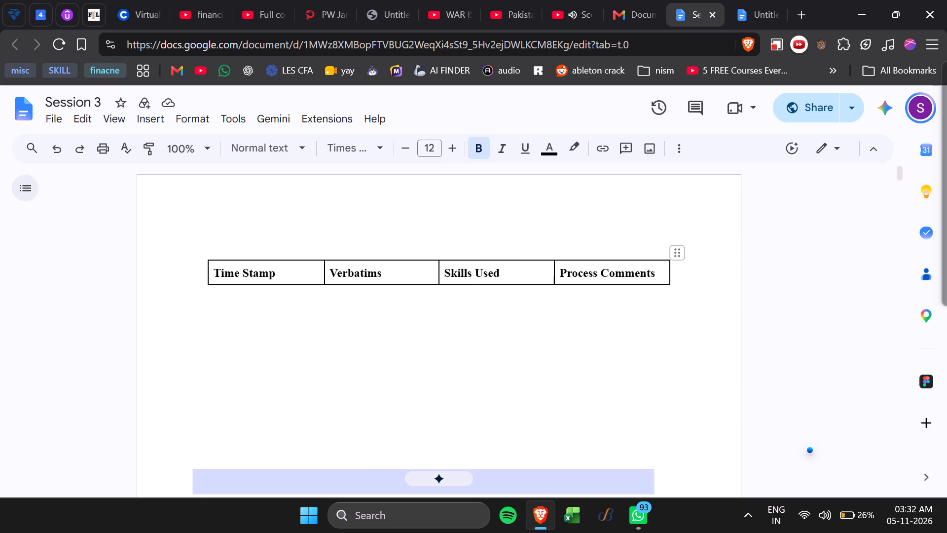
scroll(660, 458, "down", 6)
scroll(660, 458, "up", 1)
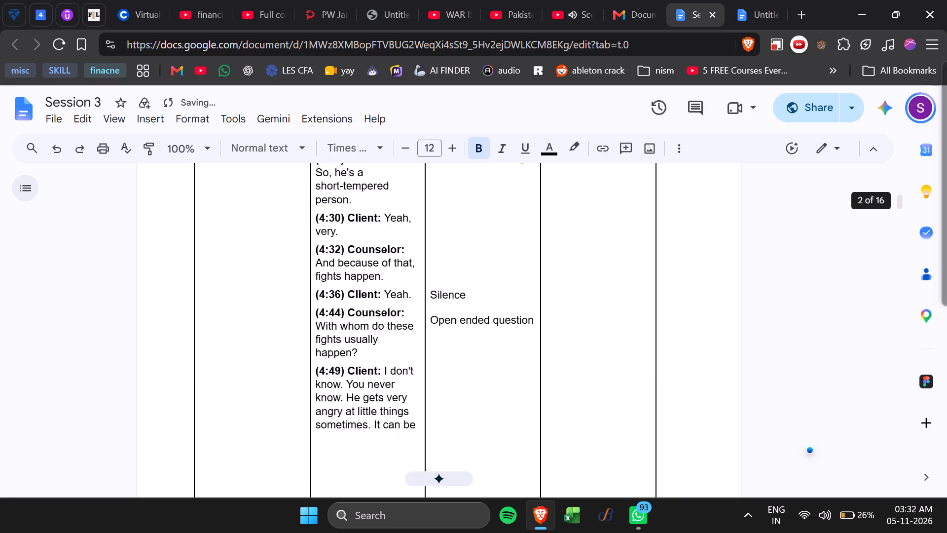
scroll(660, 458, "up", 1)
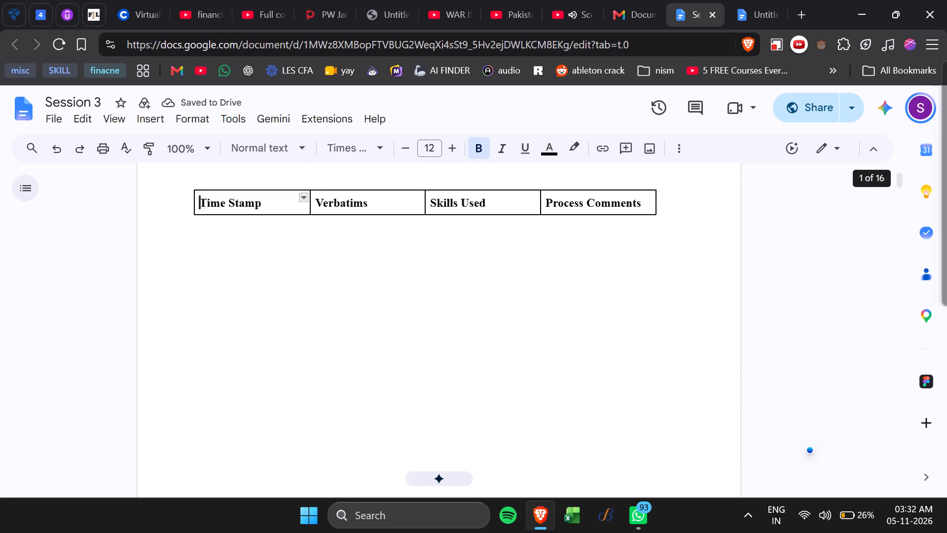
scroll(660, 458, "up", 1)
scroll(667, 290, "down", 1)
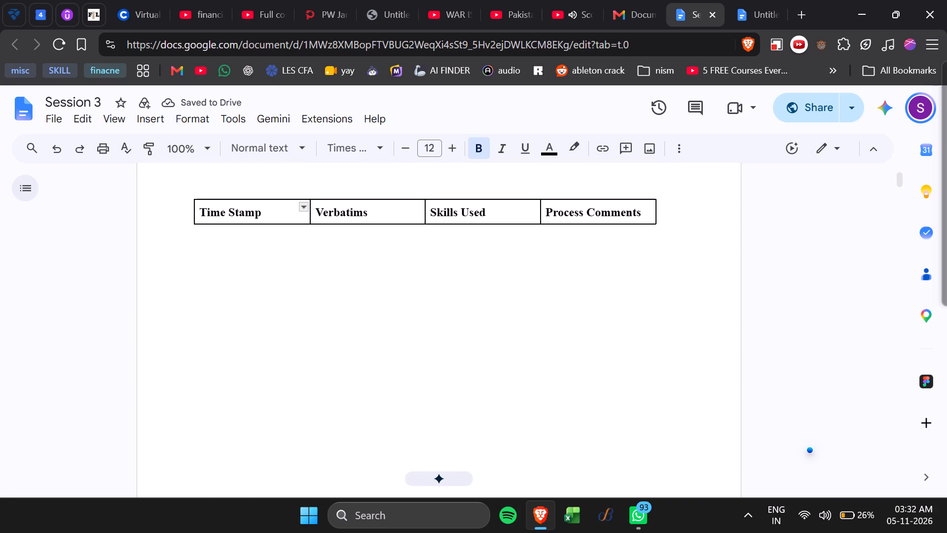
scroll(667, 290, "down", 1)
Move the whole table down page 1 and past its page break, onto page 2.
left_click_drag(656, 194, 669, 244)
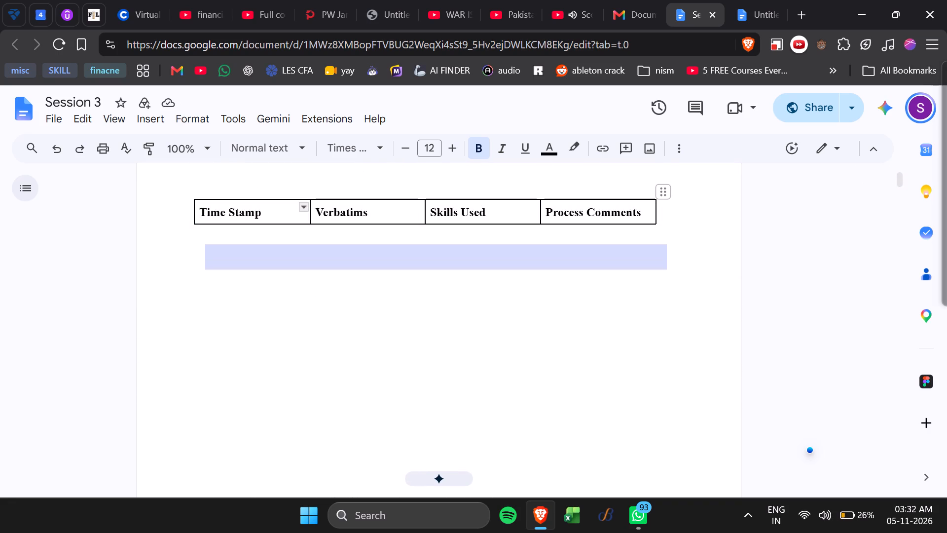
left_click_drag(669, 244, 659, 487)
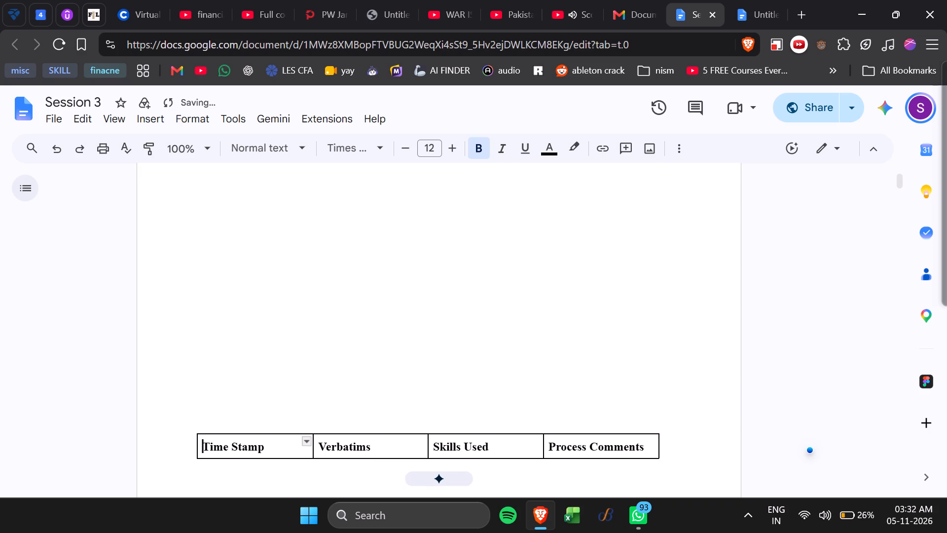
scroll(653, 409, "down", 3)
scroll(653, 409, "up", 1)
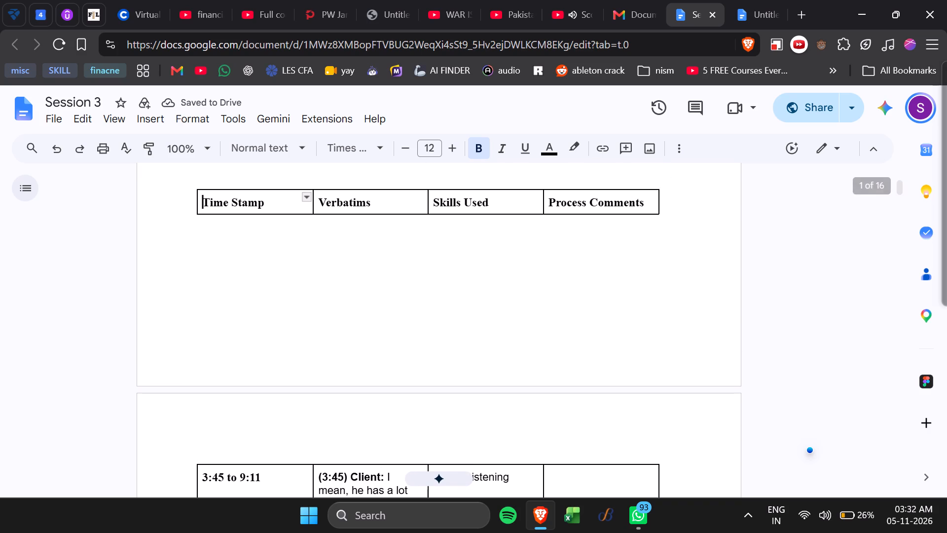
left_click_drag(662, 183, 659, 423)
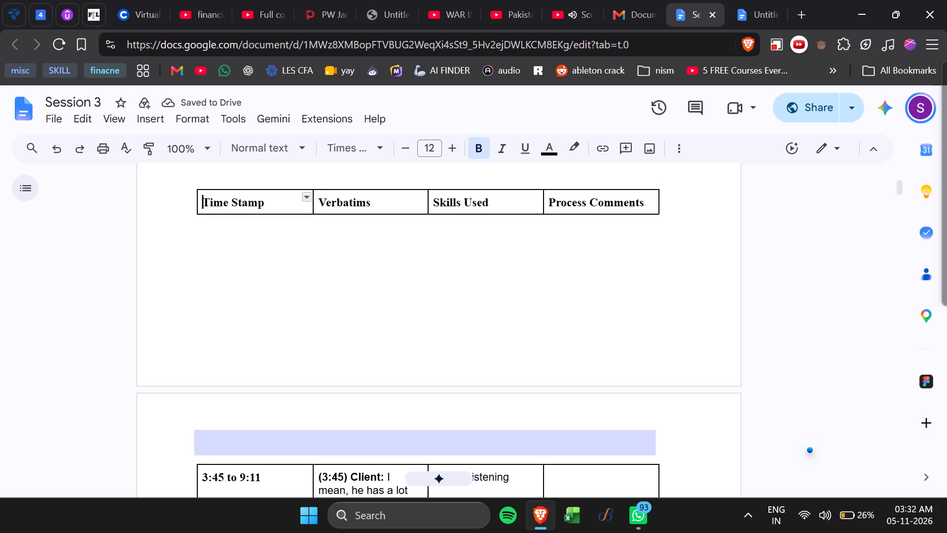
scroll(659, 423, "down", 4)
scroll(659, 423, "up", 1)
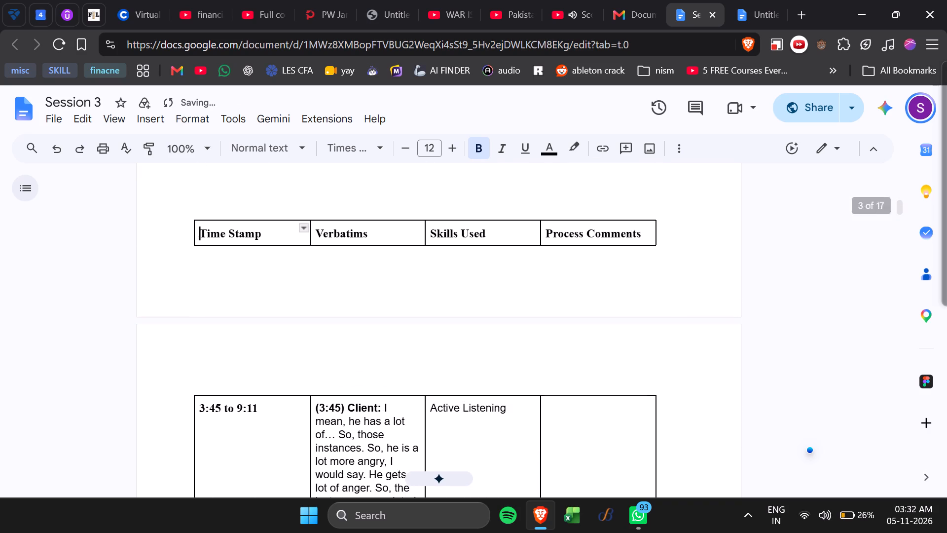
Try to move the table from page 2 down onto the page with the 3:45 to 9:11 row, shifting it slightly to the right.
left_click_drag(666, 251, 669, 376)
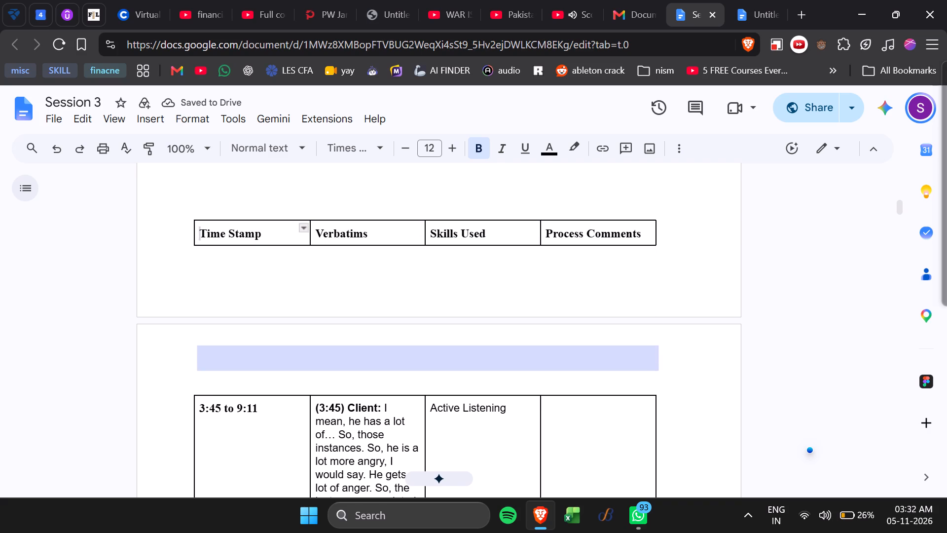
left_click_drag(669, 376, 672, 449)
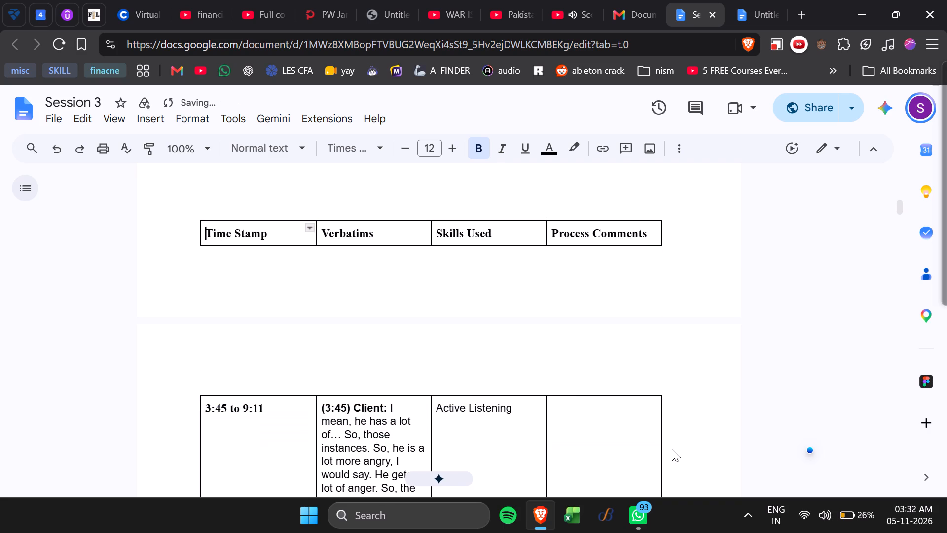
scroll(650, 249, "down", 1)
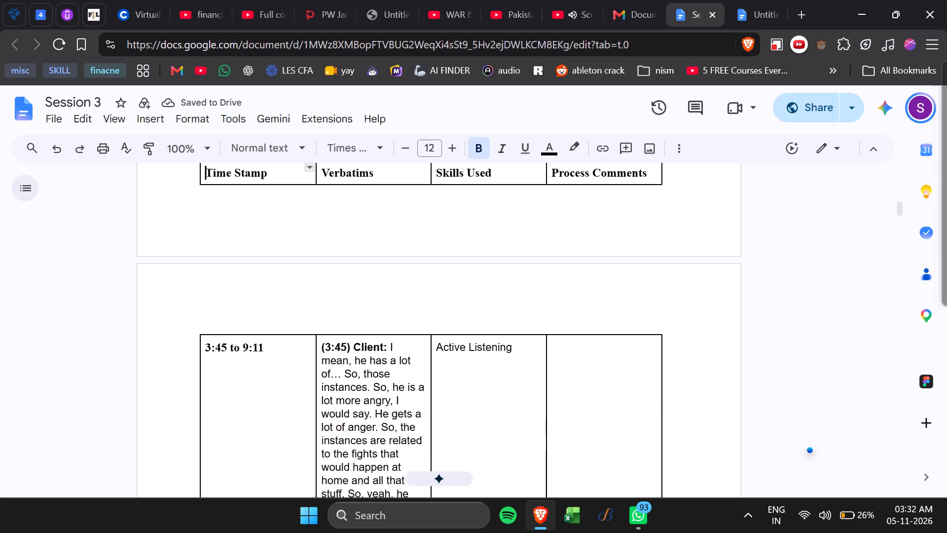
scroll(650, 249, "down", 1)
left_click_drag(667, 193, 678, 467)
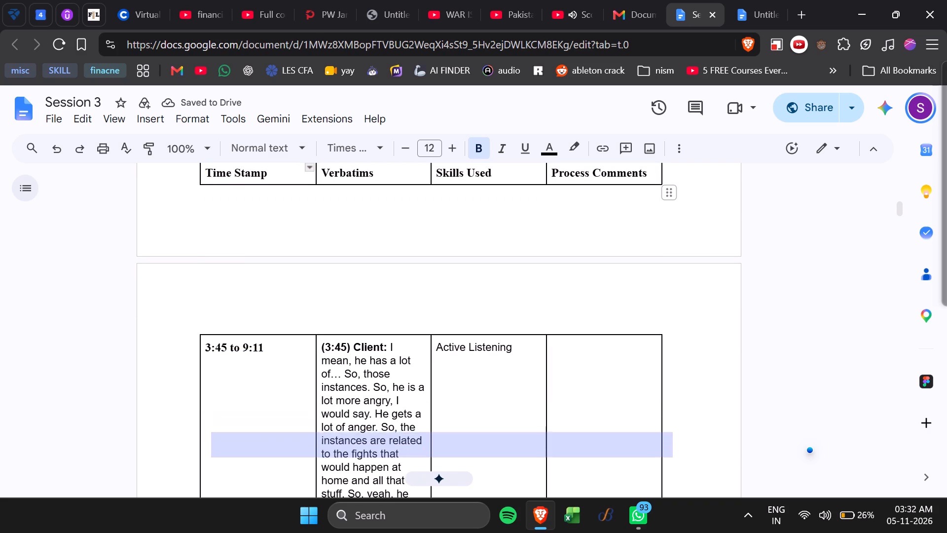
left_click_drag(678, 467, 678, 532)
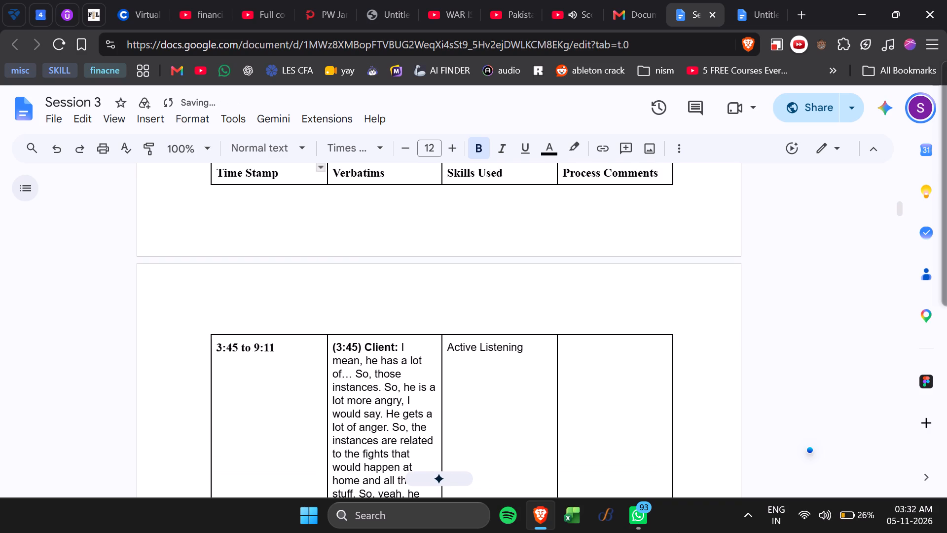
scroll(654, 285, "up", 1)
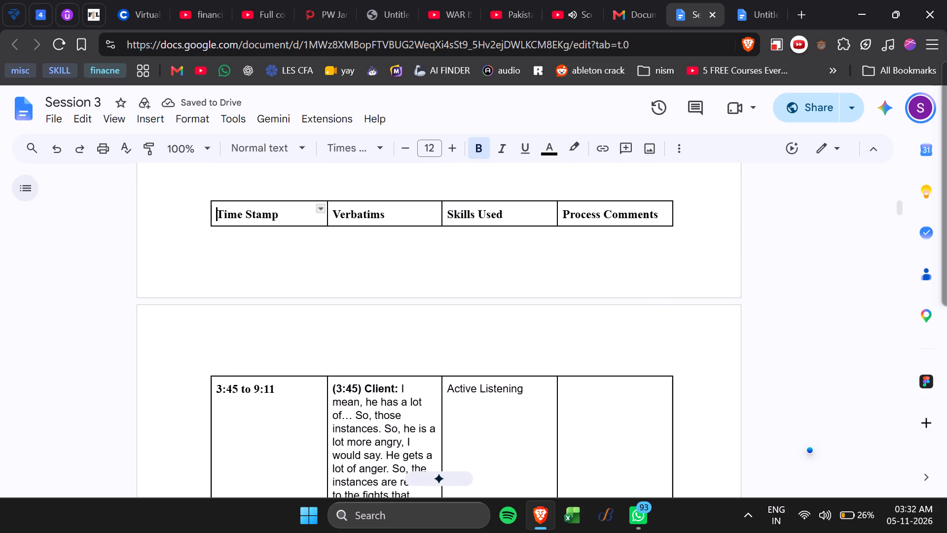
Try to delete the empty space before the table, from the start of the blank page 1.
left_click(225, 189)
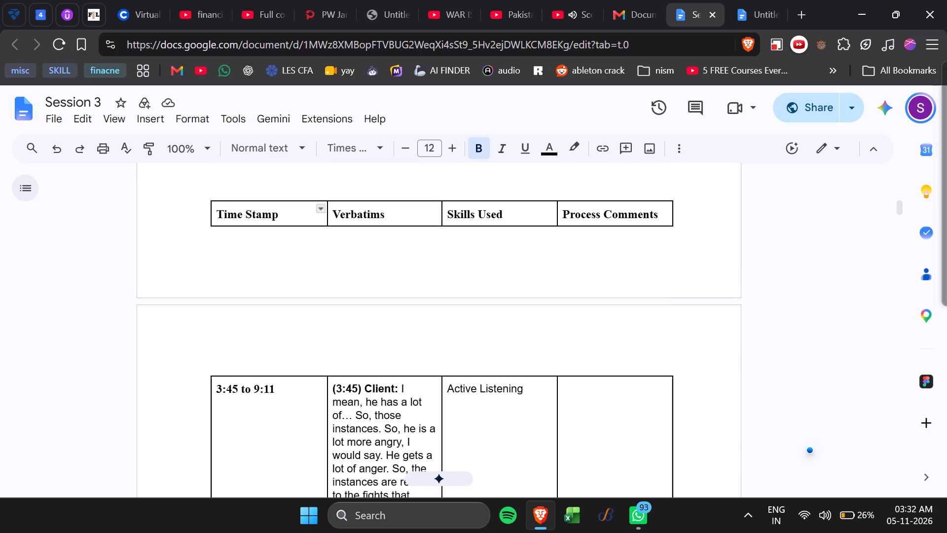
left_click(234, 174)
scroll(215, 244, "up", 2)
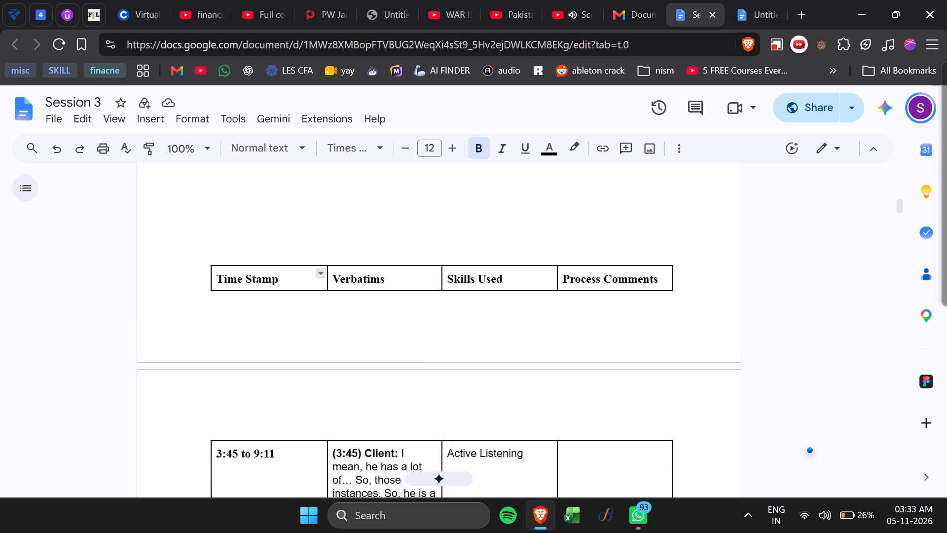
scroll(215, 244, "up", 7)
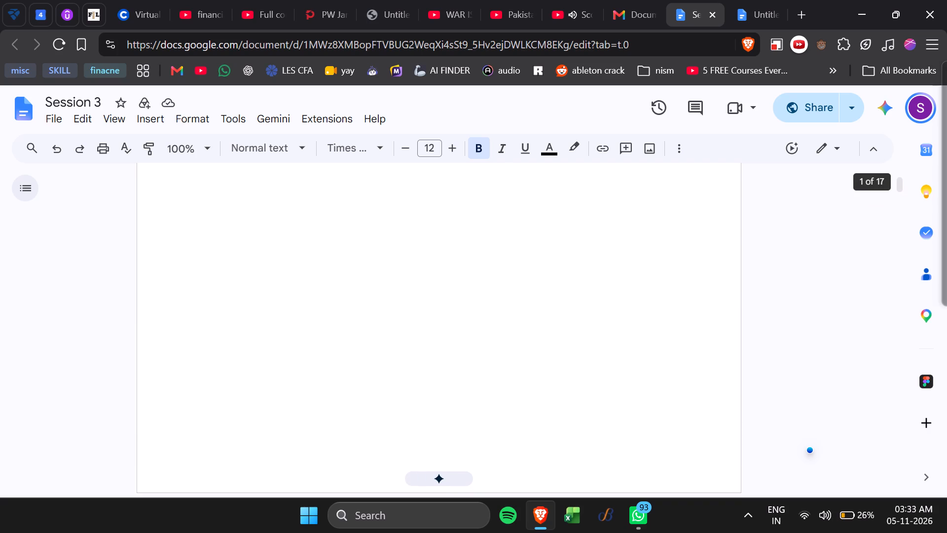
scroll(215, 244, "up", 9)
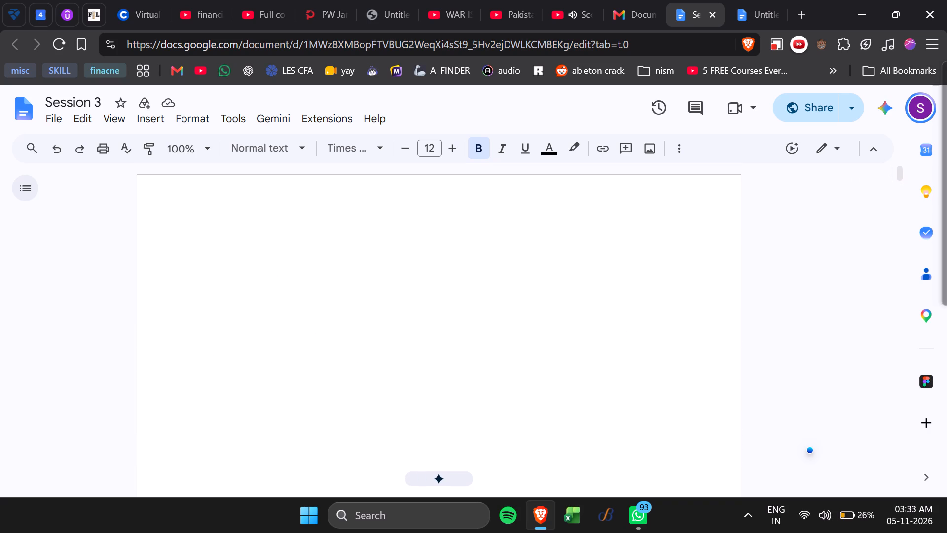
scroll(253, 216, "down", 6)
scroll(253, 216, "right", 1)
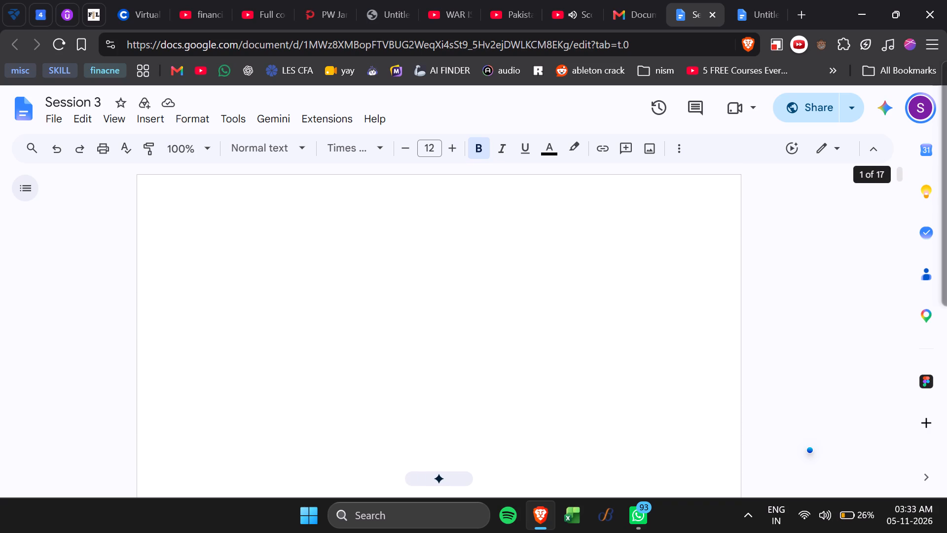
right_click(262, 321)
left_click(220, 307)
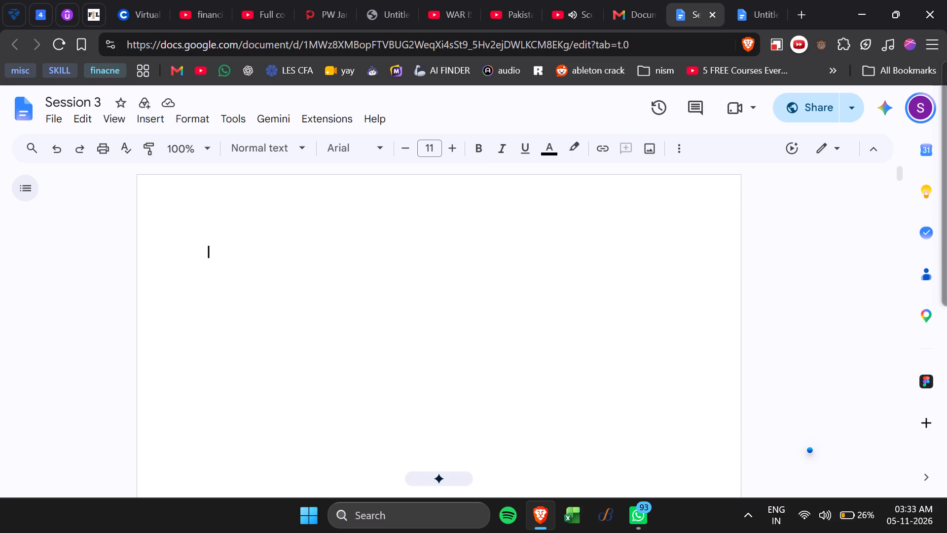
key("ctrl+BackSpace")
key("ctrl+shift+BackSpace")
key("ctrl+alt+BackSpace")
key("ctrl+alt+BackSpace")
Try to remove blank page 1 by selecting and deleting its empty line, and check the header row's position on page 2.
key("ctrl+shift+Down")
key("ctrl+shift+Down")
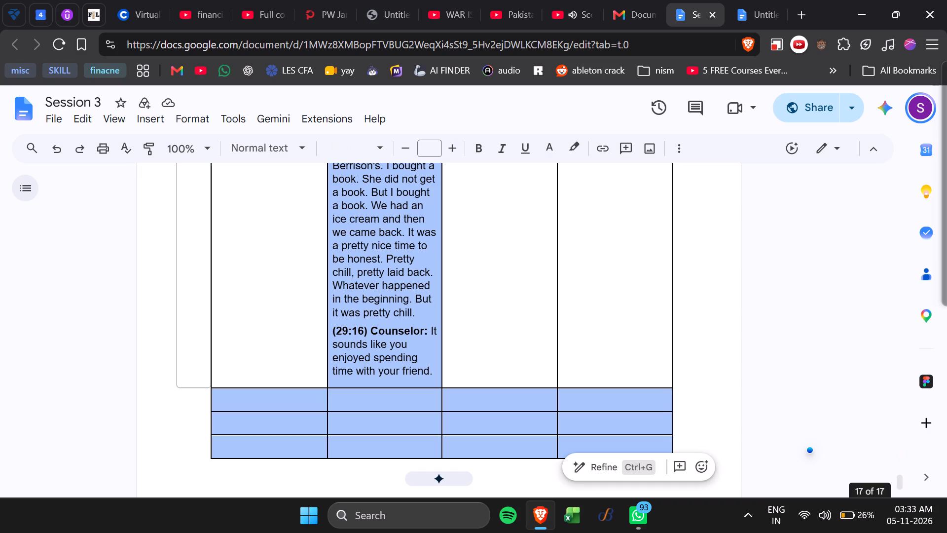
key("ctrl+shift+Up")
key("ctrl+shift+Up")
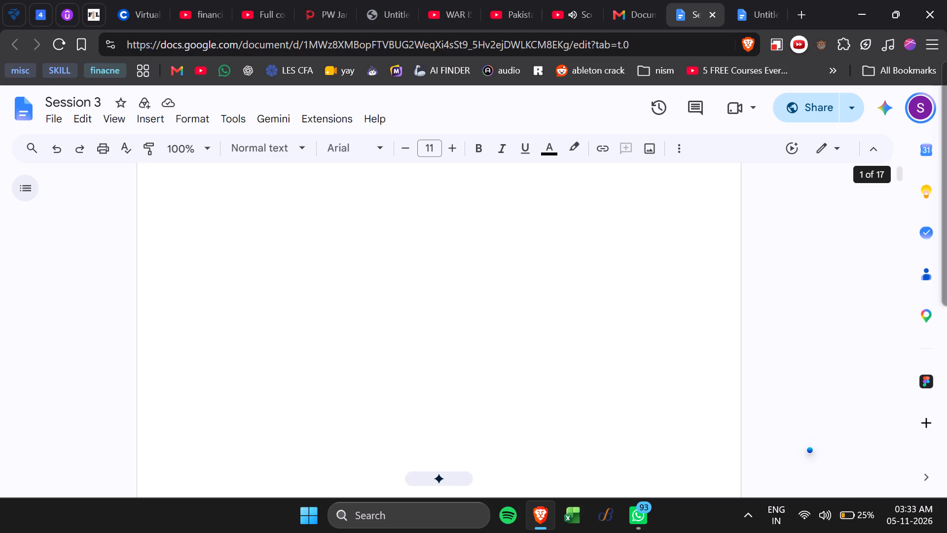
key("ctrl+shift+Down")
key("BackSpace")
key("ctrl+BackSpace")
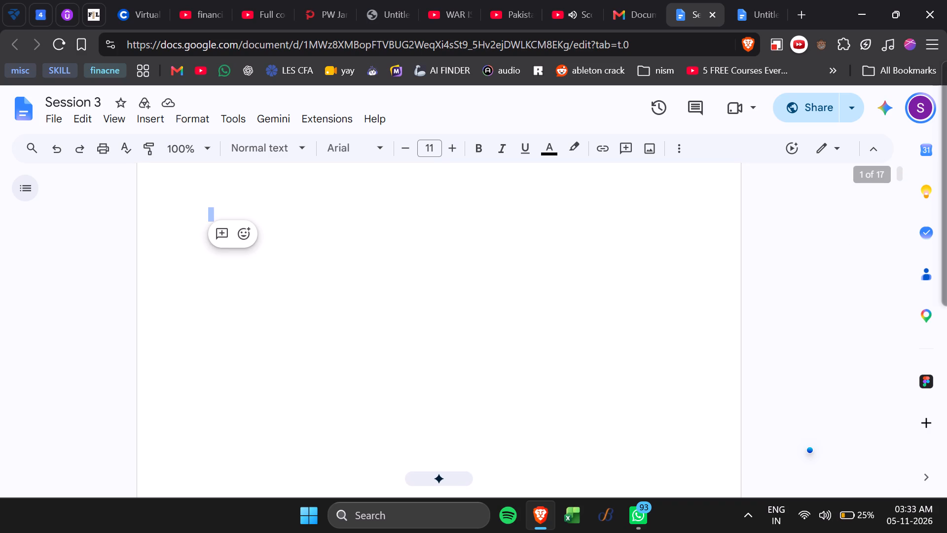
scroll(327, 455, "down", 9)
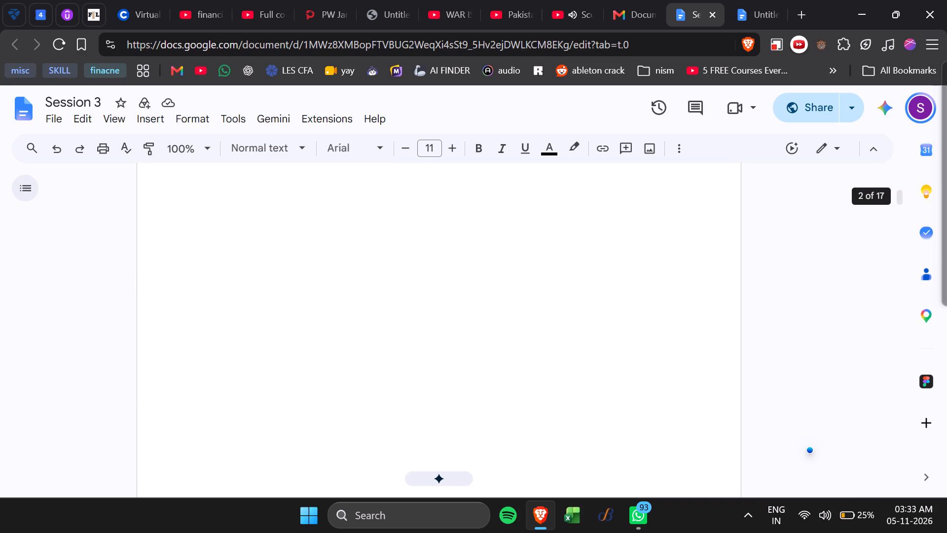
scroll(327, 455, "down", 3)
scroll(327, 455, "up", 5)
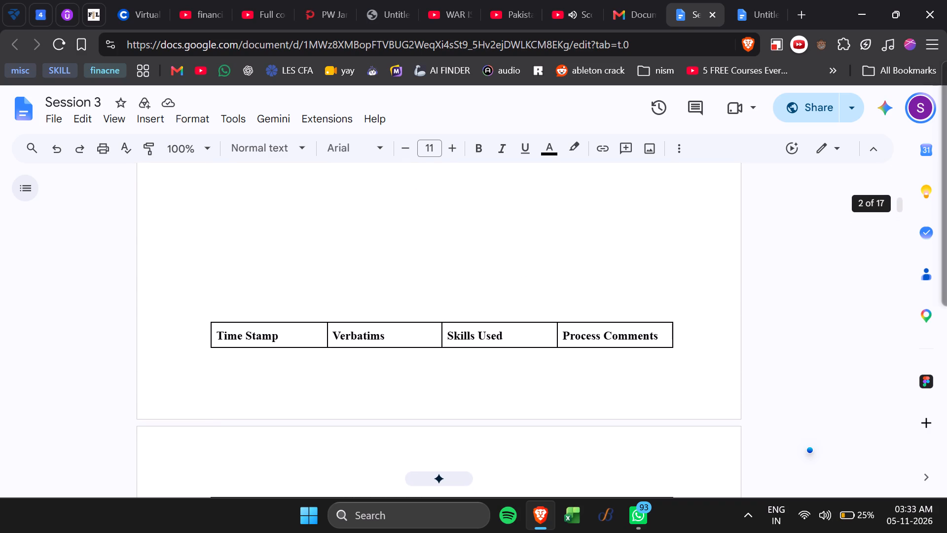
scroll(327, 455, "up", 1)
Try to place the cursor in the blank space above the header row on page 2.
left_click(231, 302)
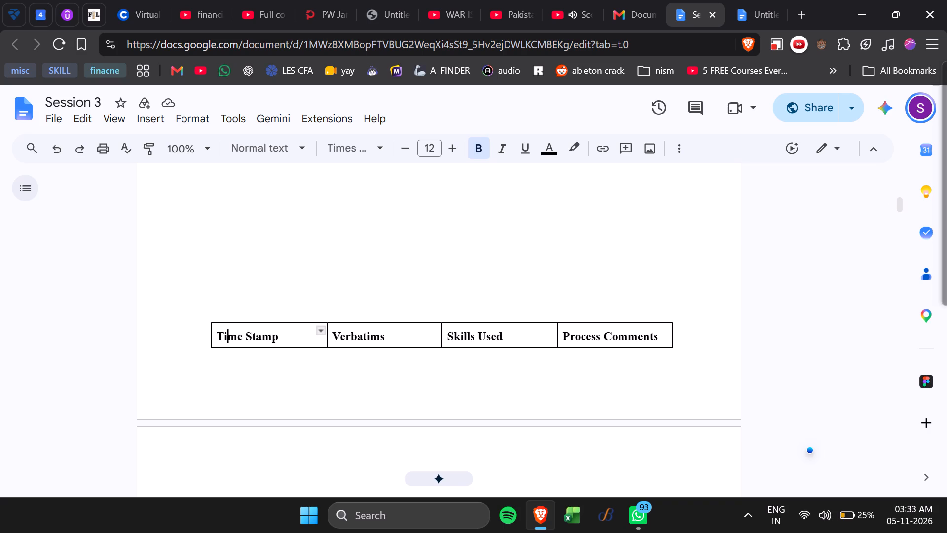
left_click(219, 303)
left_click_drag(239, 291, 239, 281)
left_click_drag(239, 281, 237, 246)
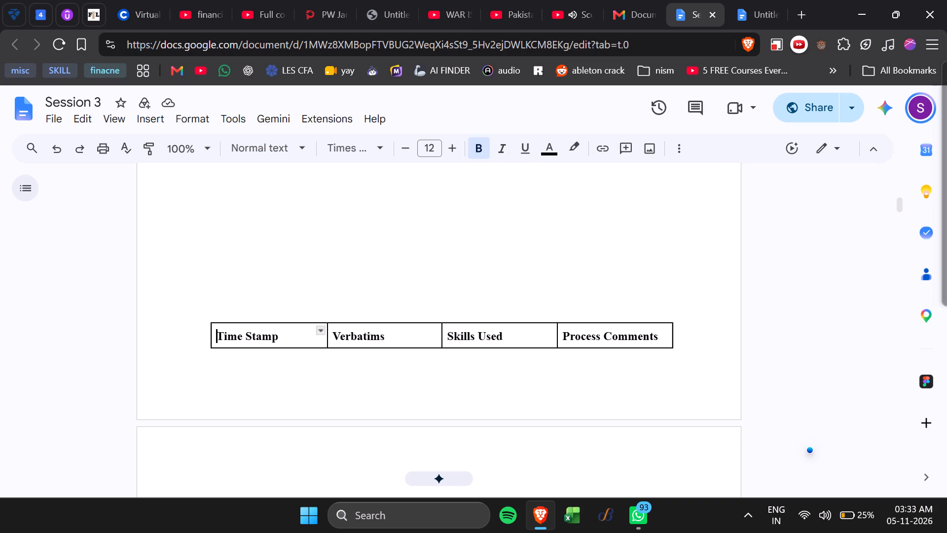
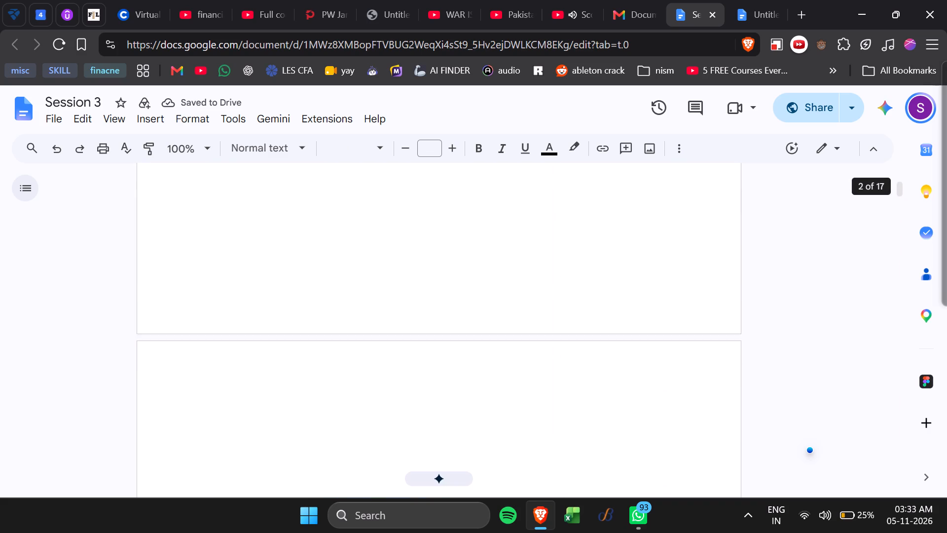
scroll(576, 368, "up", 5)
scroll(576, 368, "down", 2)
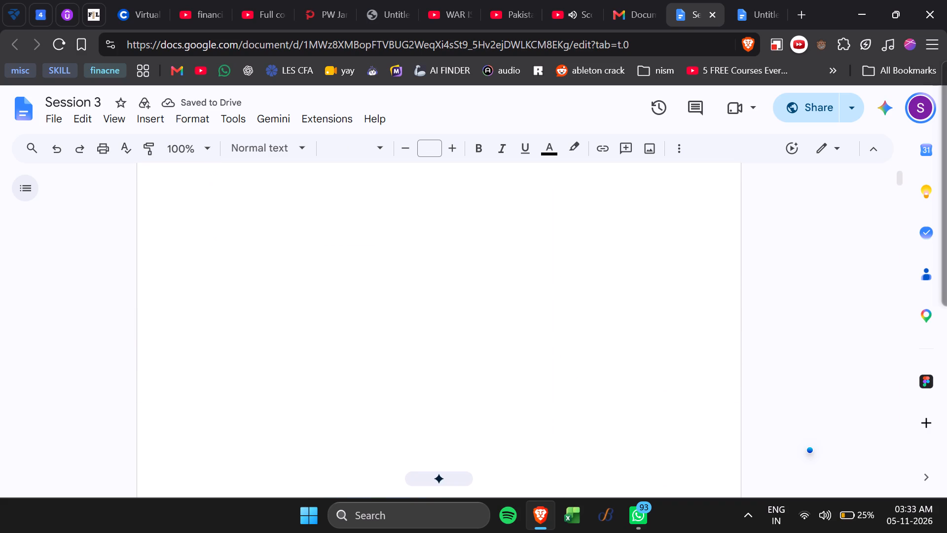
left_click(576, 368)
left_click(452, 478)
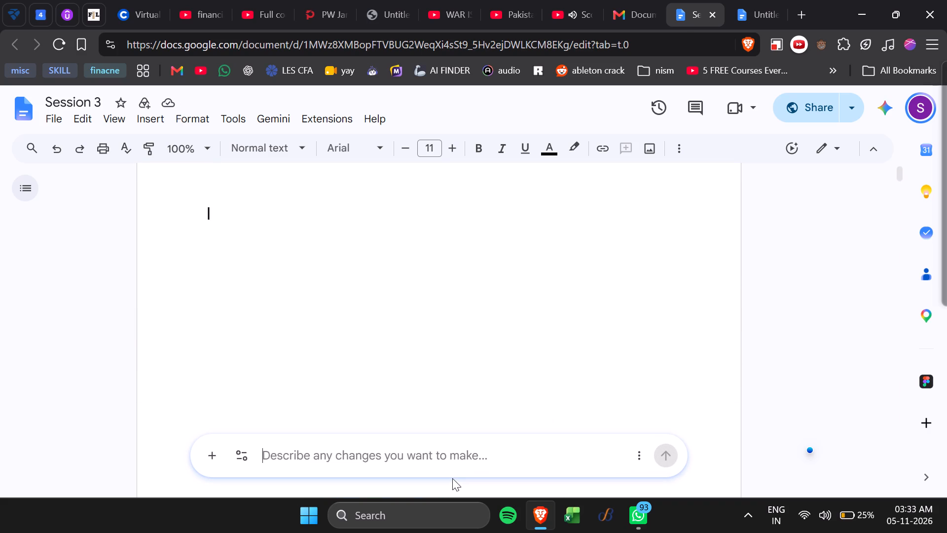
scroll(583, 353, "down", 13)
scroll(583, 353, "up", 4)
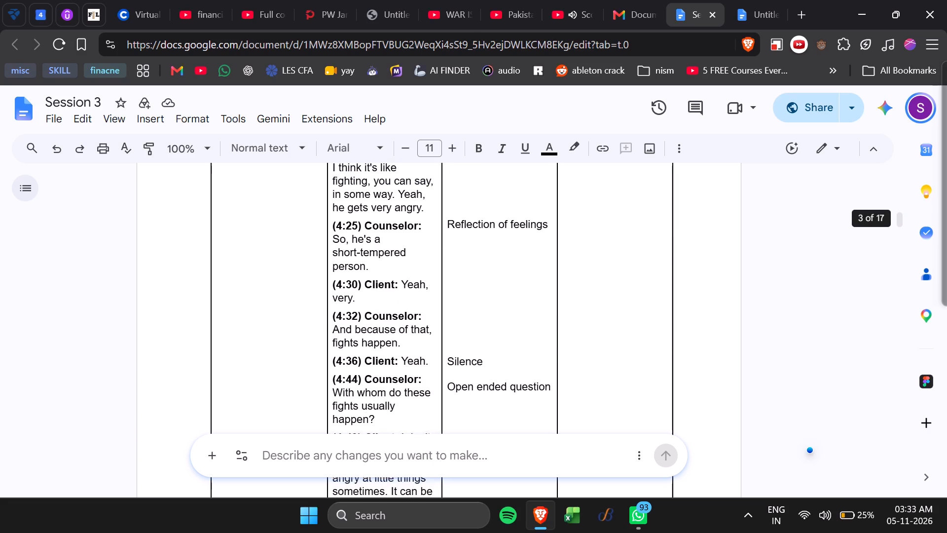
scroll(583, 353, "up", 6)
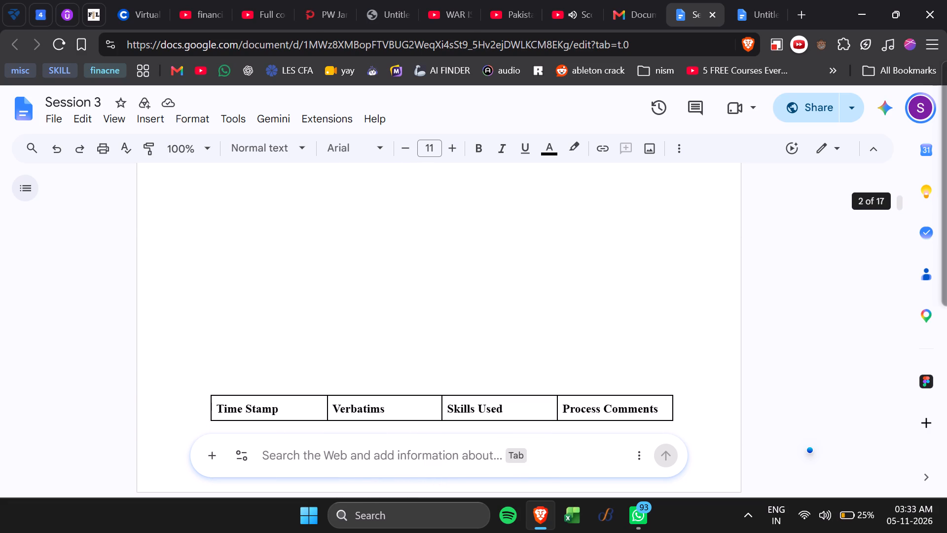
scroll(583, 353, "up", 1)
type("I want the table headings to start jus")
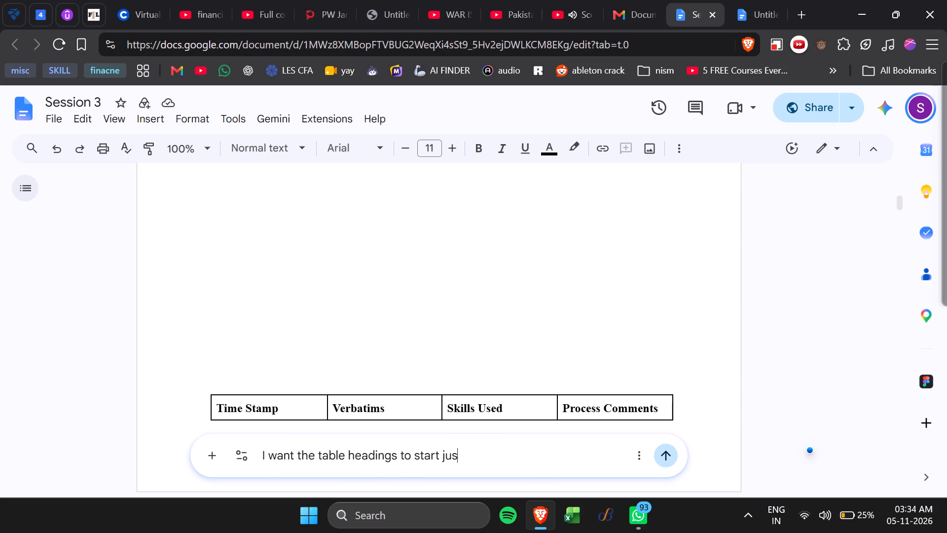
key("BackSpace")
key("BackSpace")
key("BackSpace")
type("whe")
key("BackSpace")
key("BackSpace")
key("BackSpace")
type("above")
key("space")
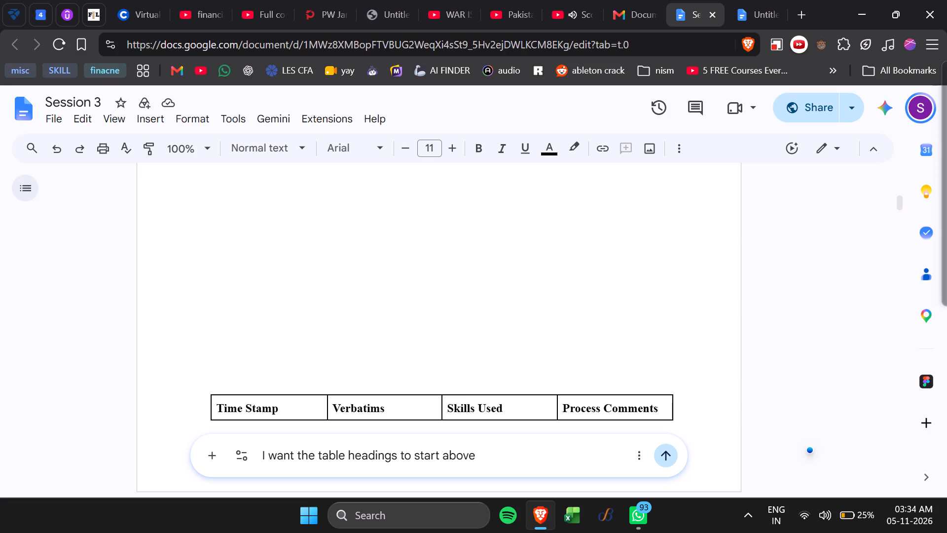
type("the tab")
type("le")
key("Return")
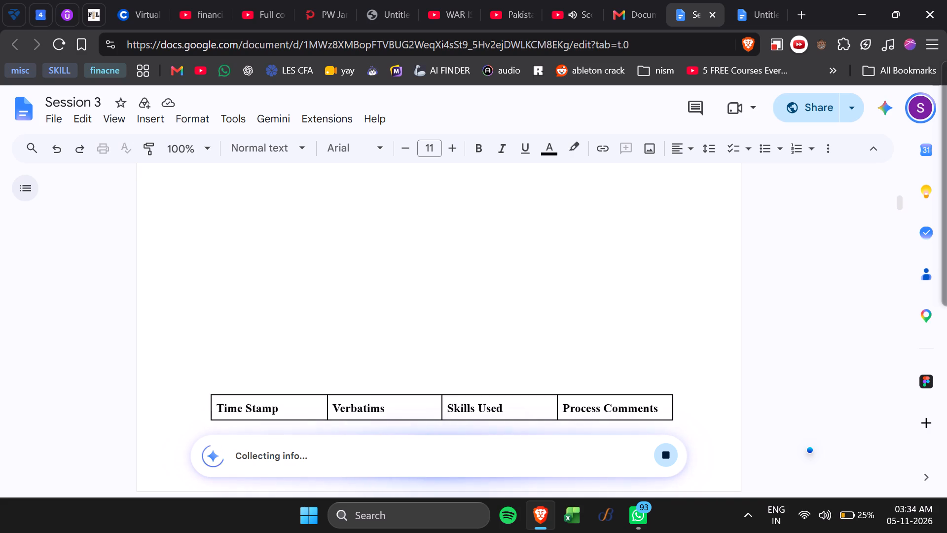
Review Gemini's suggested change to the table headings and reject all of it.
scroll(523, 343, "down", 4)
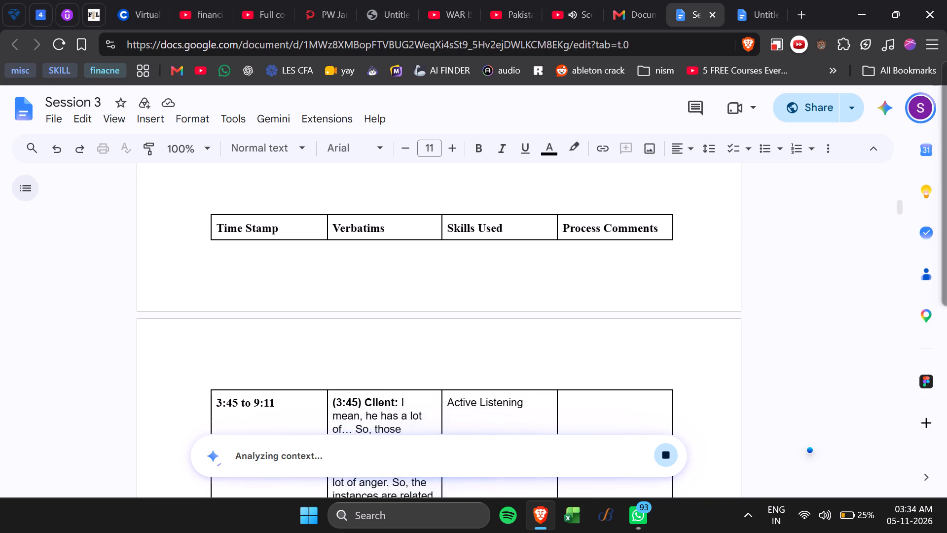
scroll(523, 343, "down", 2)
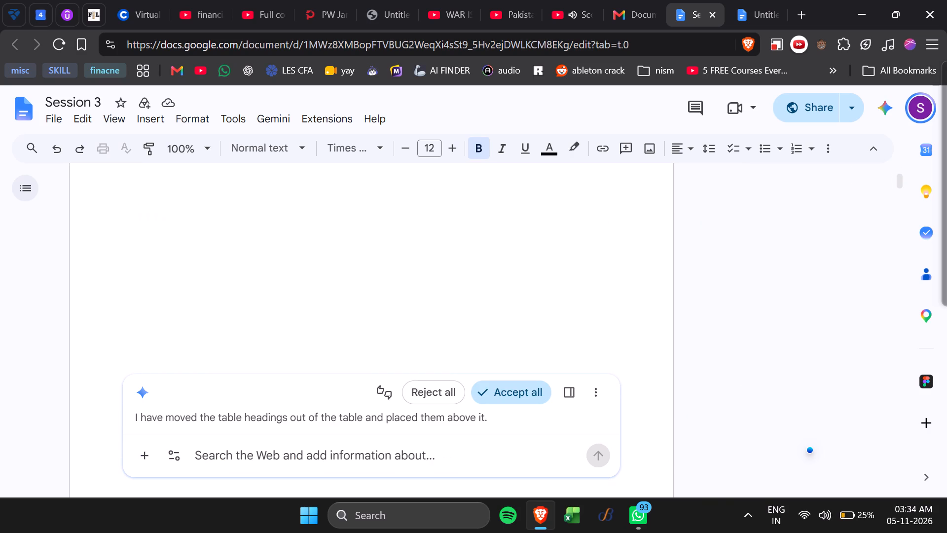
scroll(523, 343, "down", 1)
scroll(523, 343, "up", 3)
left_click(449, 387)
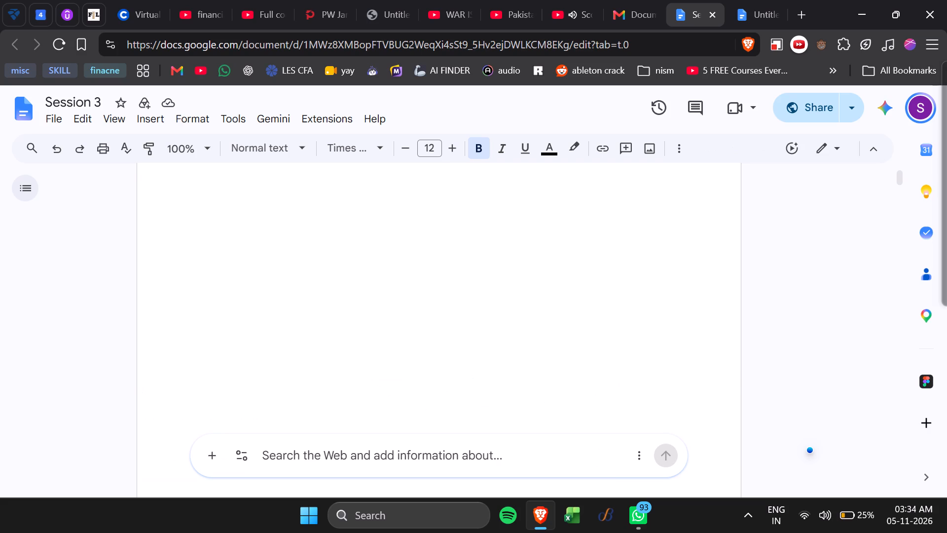
Try to move the table with the Time Stamp header row from page 2 up toward page 1.
scroll(569, 331, "up", 10)
scroll(771, 378, "down", 11)
scroll(771, 378, "up", 1)
scroll(771, 378, "down", 2)
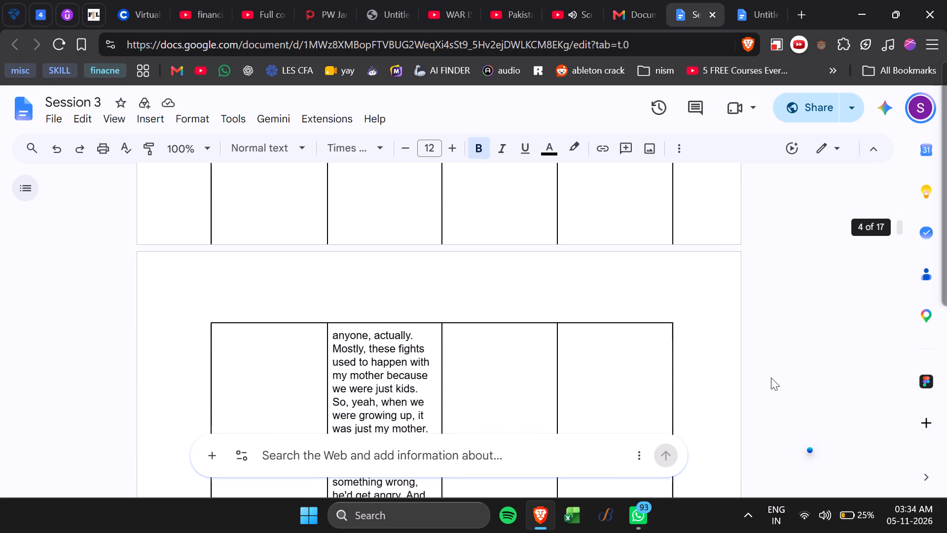
scroll(771, 378, "up", 9)
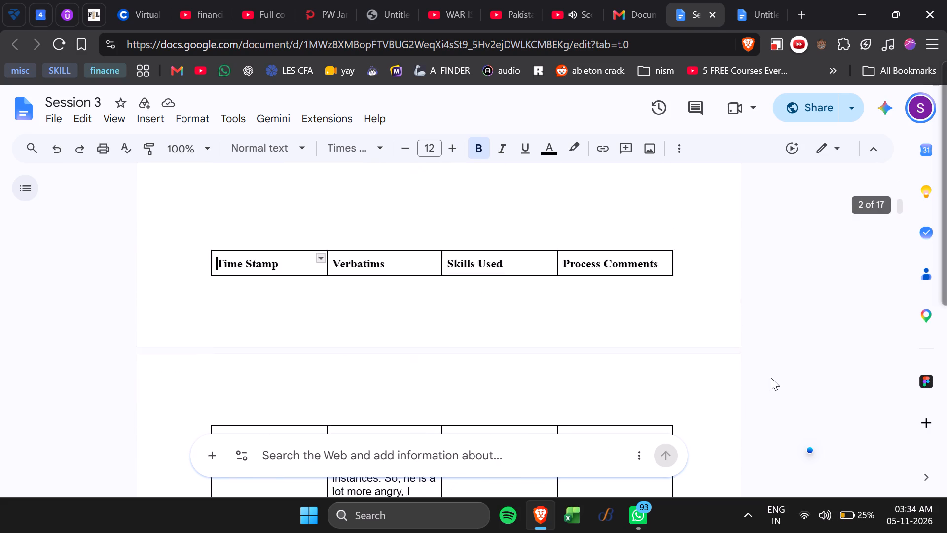
left_click_drag(683, 297, 676, 177)
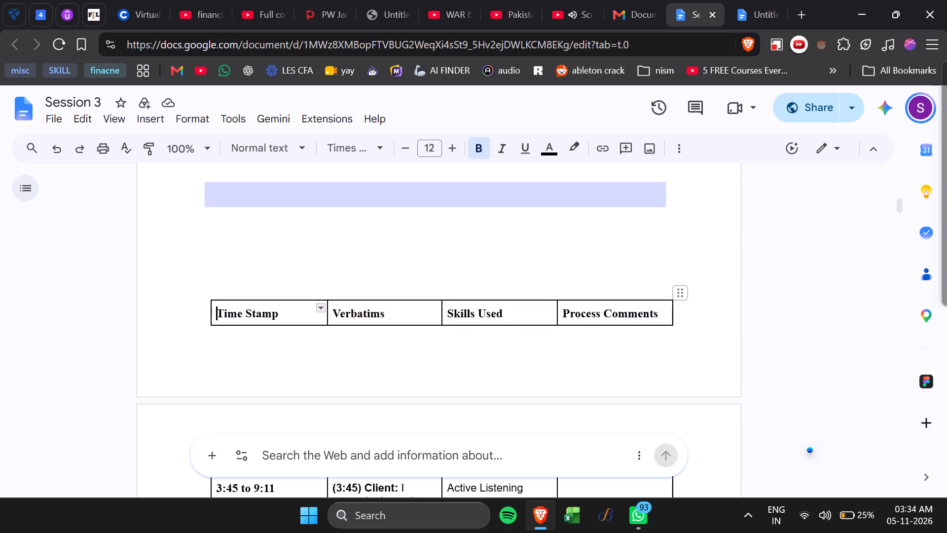
left_click_drag(676, 177, 679, 98)
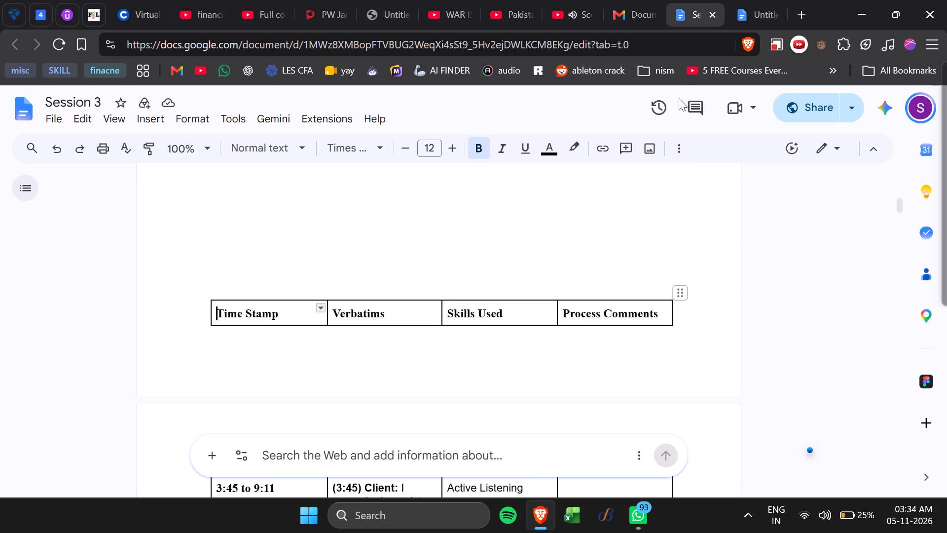
left_click_drag(679, 98, 679, 37)
scroll(710, 274, "up", 2)
scroll(710, 274, "down", 2)
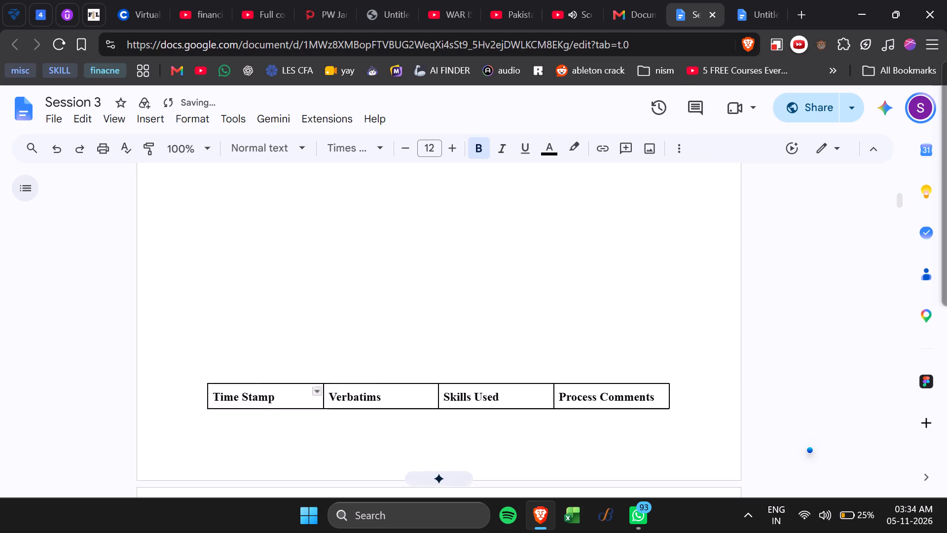
Try again to move the table higher on page 2, shifting it slightly to the left.
scroll(710, 274, "down", 1)
scroll(710, 274, "up", 1)
left_click_drag(675, 349, 670, 194)
scroll(670, 194, "up", 1)
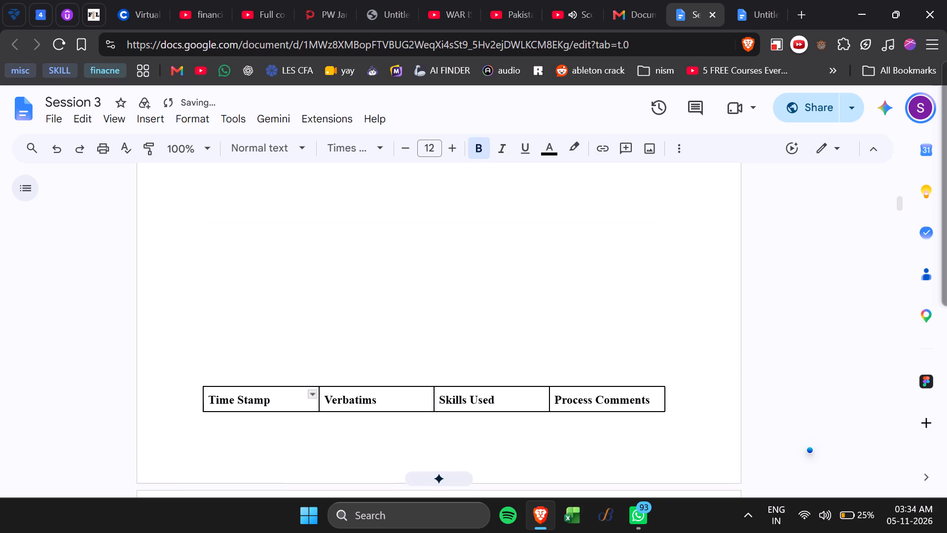
scroll(670, 194, "up", 2)
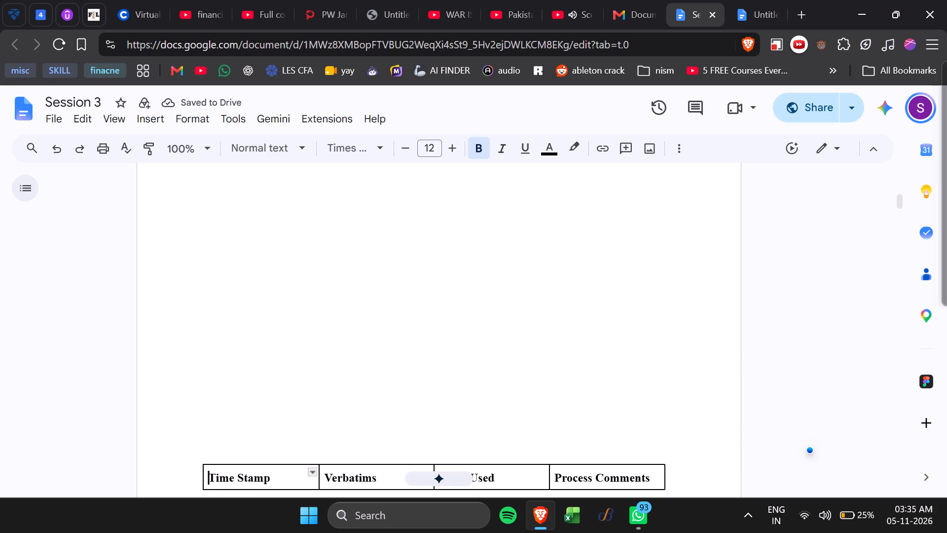
Ask Gemini with the prompt "fix the table formatting".
key("ctrl+minus")
key("ctrl+minus")
key("ctrl+minus")
key("ctrl+minus")
key("ctrl+minus")
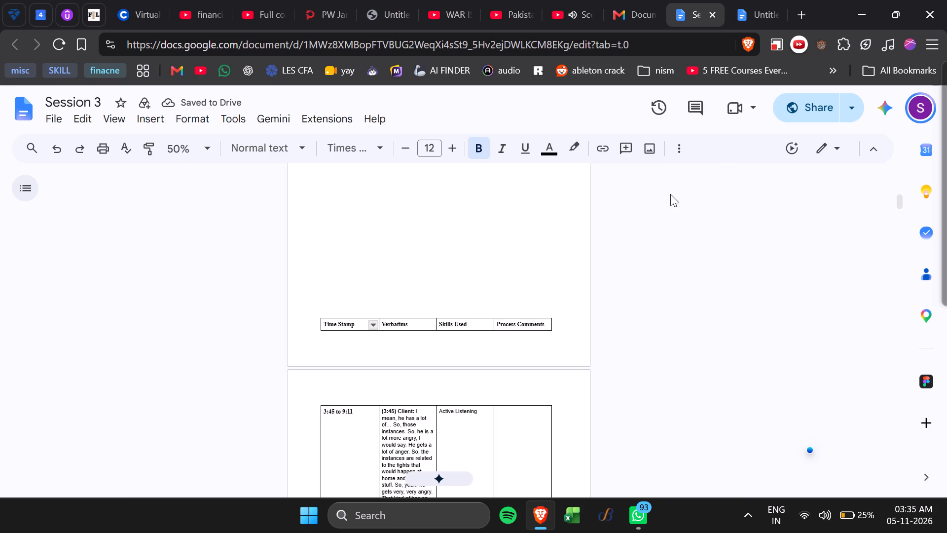
scroll(670, 194, "up", 2)
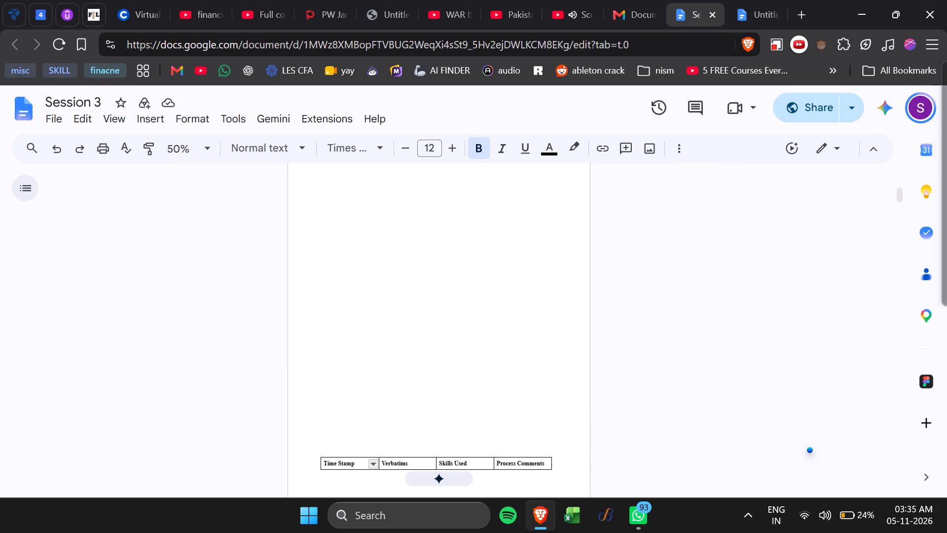
left_click(447, 474)
type("fix the table formatting")
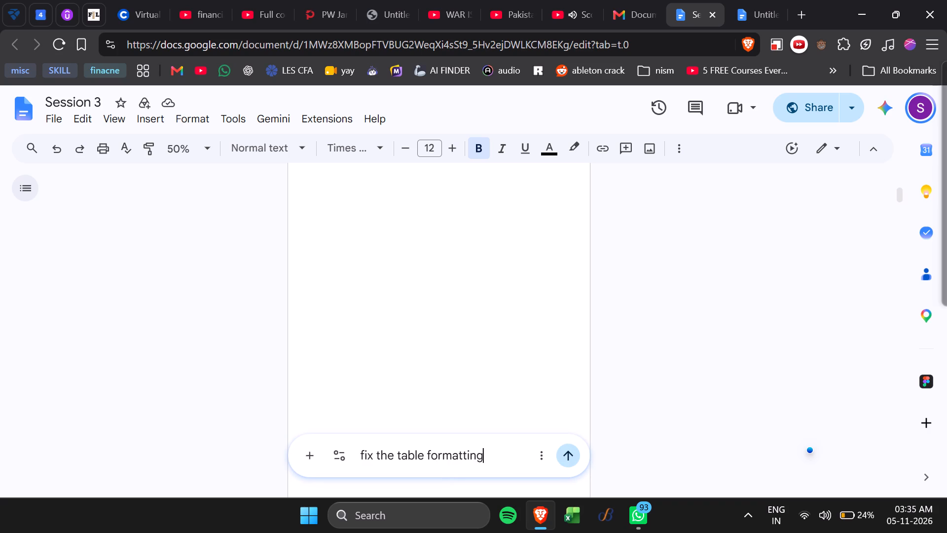
key("Return")
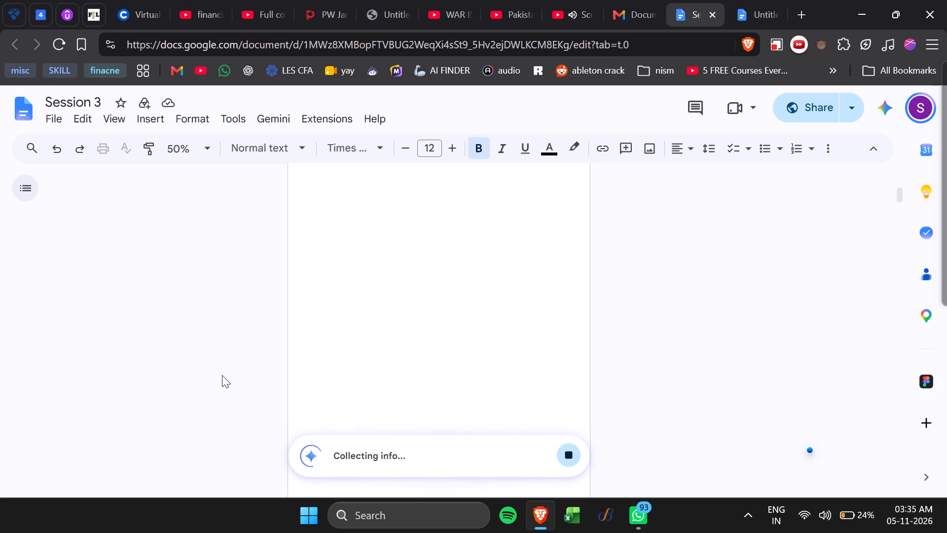
scroll(222, 375, "down", 5)
scroll(222, 375, "right", 1)
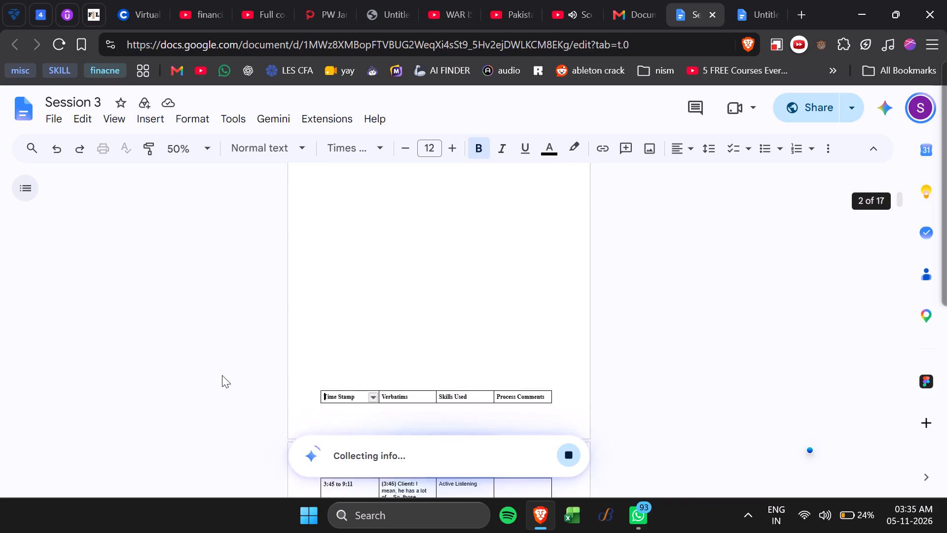
scroll(222, 375, "up", 3)
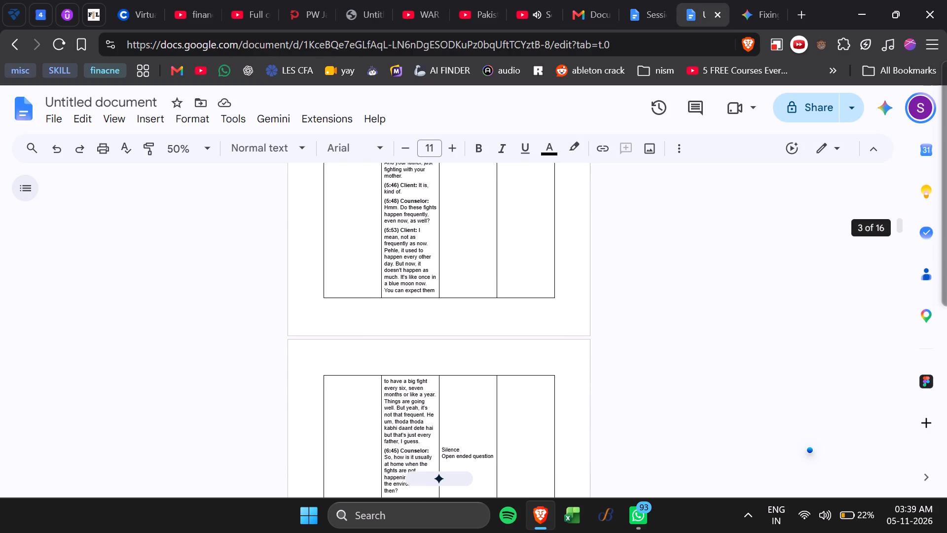
scroll(529, 213, "up", 5)
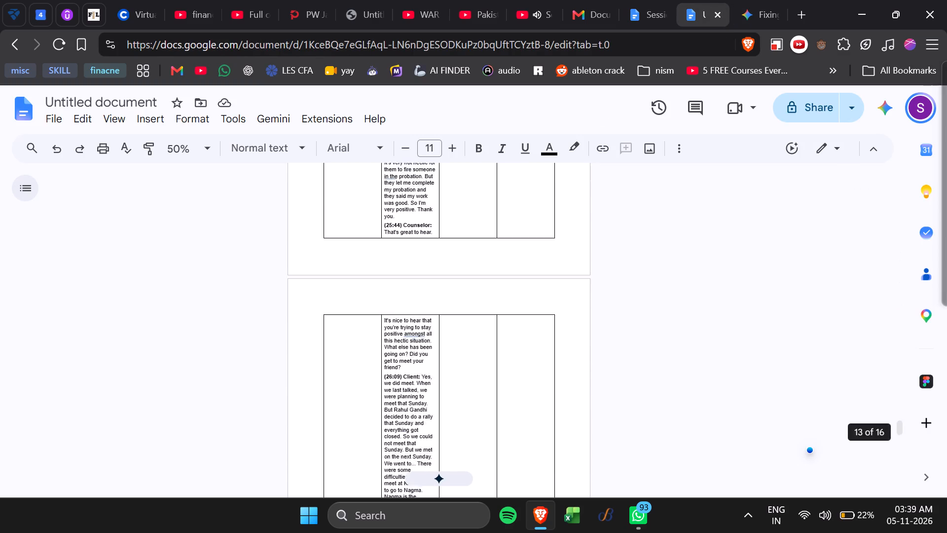
scroll(529, 213, "up", 9)
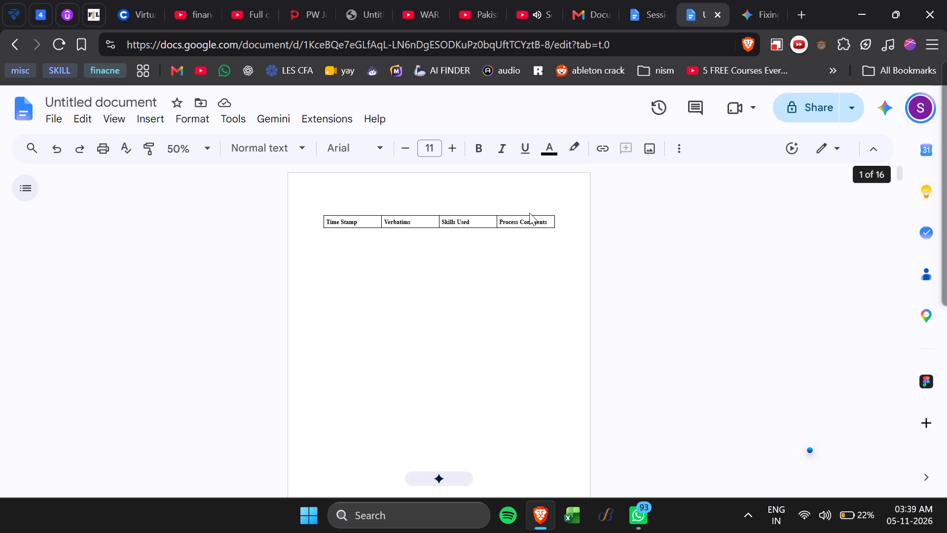
scroll(466, 267, "down", 5)
scroll(466, 267, "up", 3)
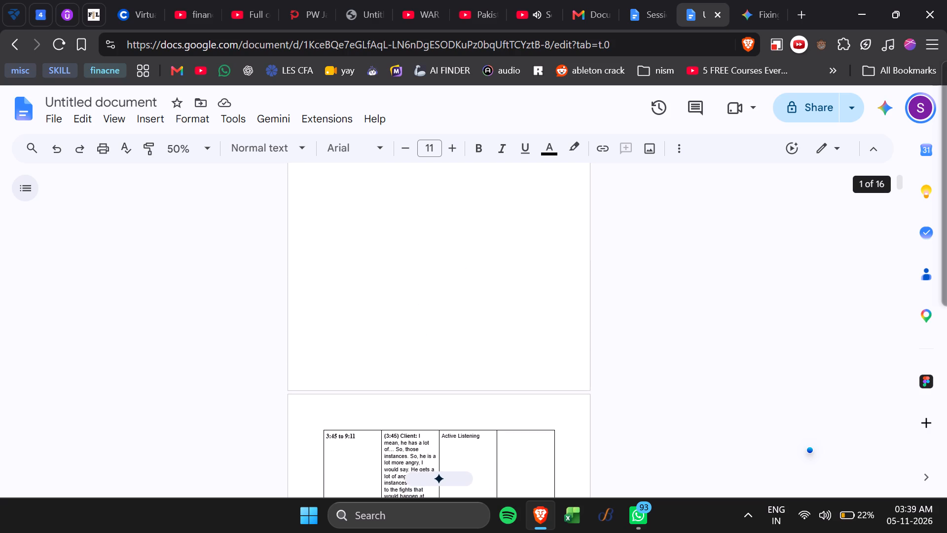
scroll(486, 382, "up", 3)
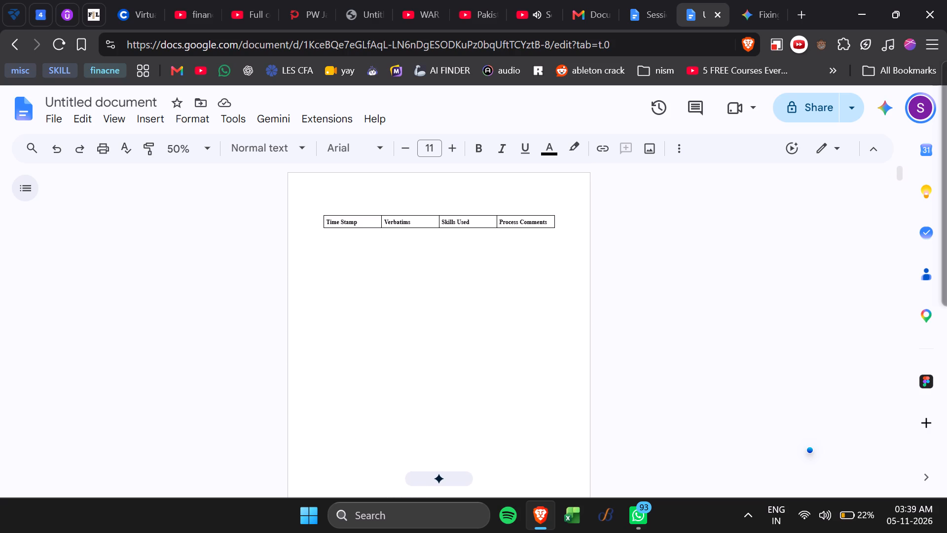
left_click(439, 225)
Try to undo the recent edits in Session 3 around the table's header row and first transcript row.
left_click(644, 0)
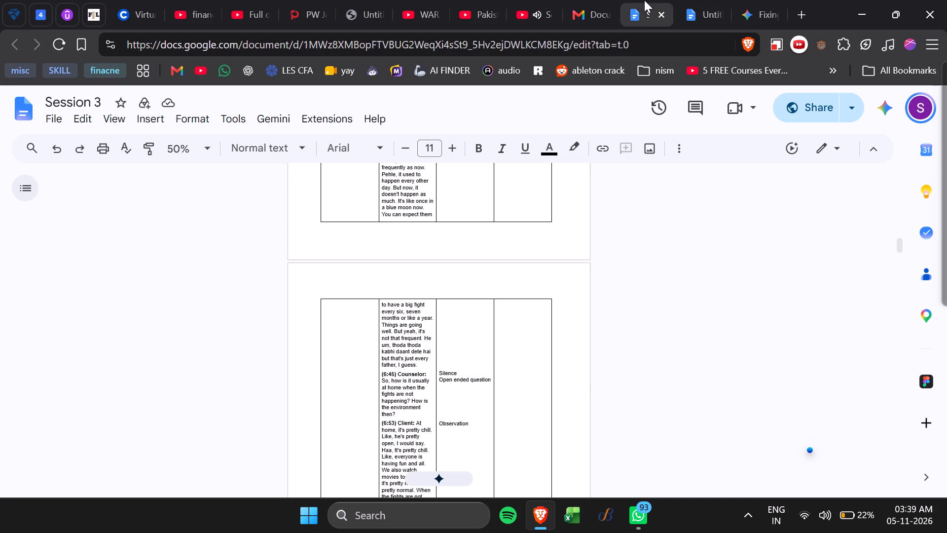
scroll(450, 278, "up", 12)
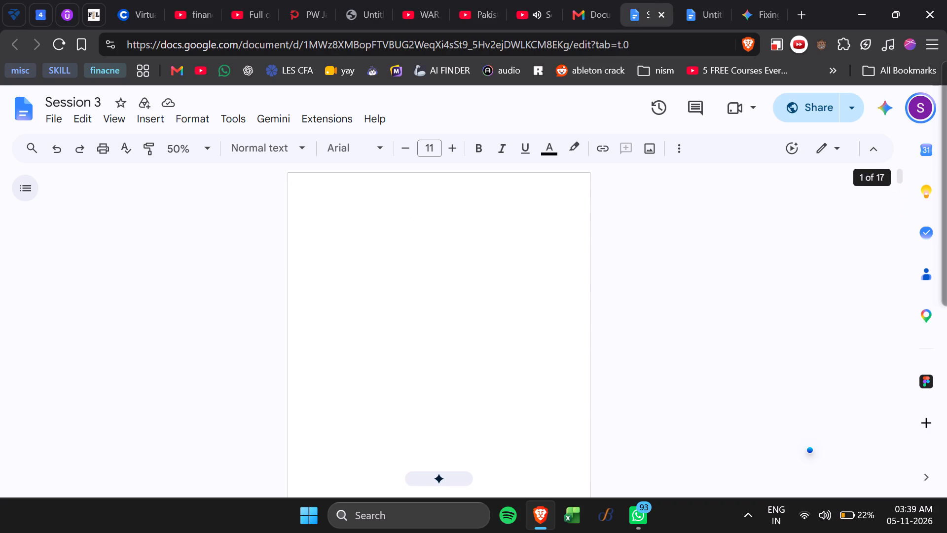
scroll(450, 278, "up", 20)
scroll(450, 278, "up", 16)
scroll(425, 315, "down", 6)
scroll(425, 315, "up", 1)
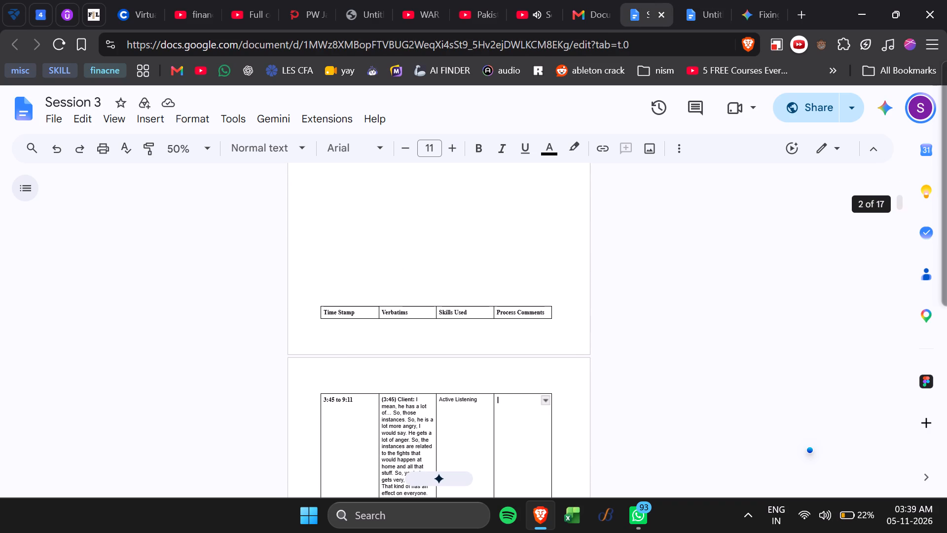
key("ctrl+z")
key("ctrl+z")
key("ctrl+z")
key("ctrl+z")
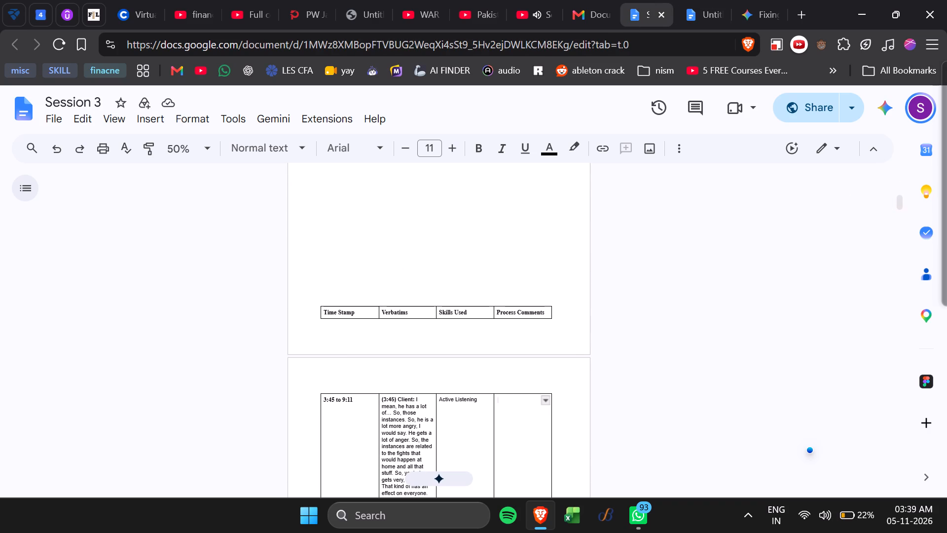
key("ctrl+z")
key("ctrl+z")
Open Session 3's version history and select the November 5, 2:00 AM version for preview.
left_click_drag(649, 106, 650, 107)
left_click_drag(650, 107, 654, 107)
left_click(656, 108)
triple_click(656, 108)
double_click(656, 108)
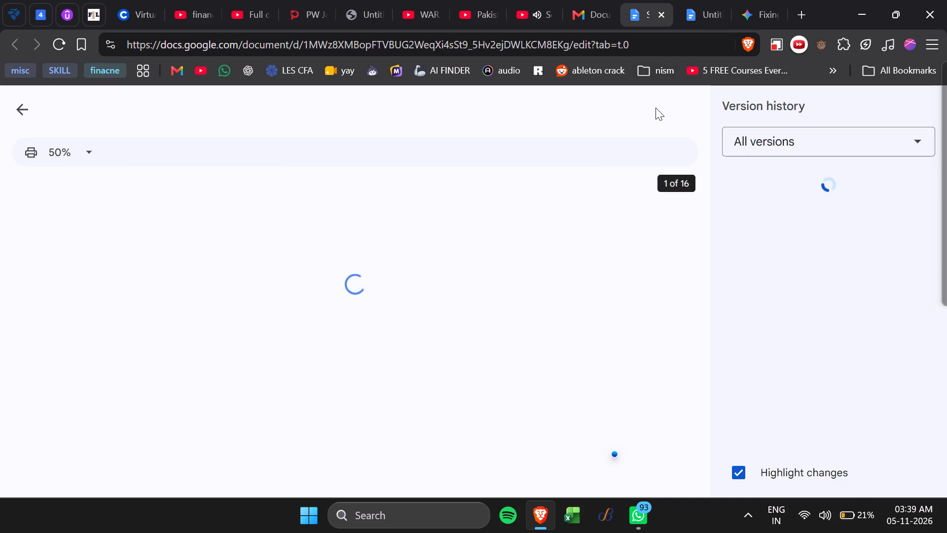
scroll(872, 299, "down", 1)
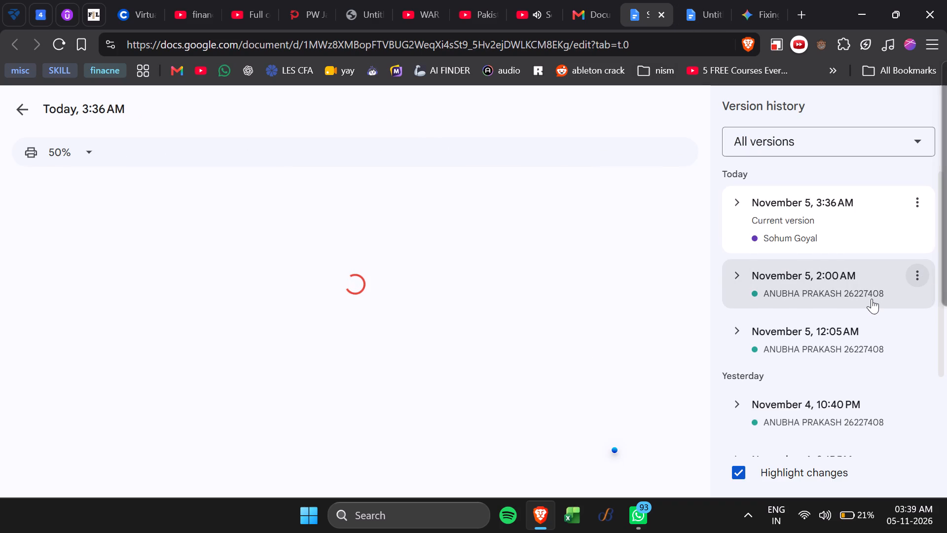
scroll(872, 299, "down", 3)
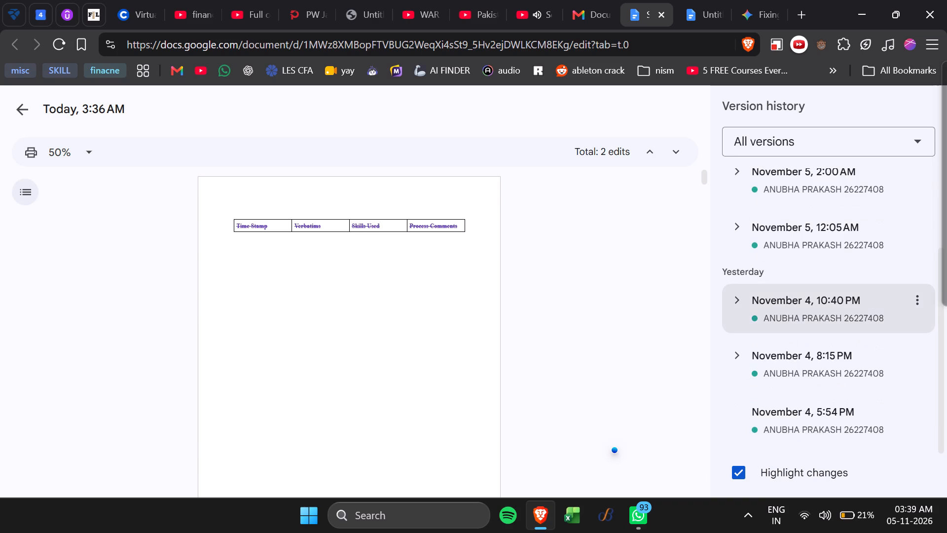
scroll(872, 299, "up", 1)
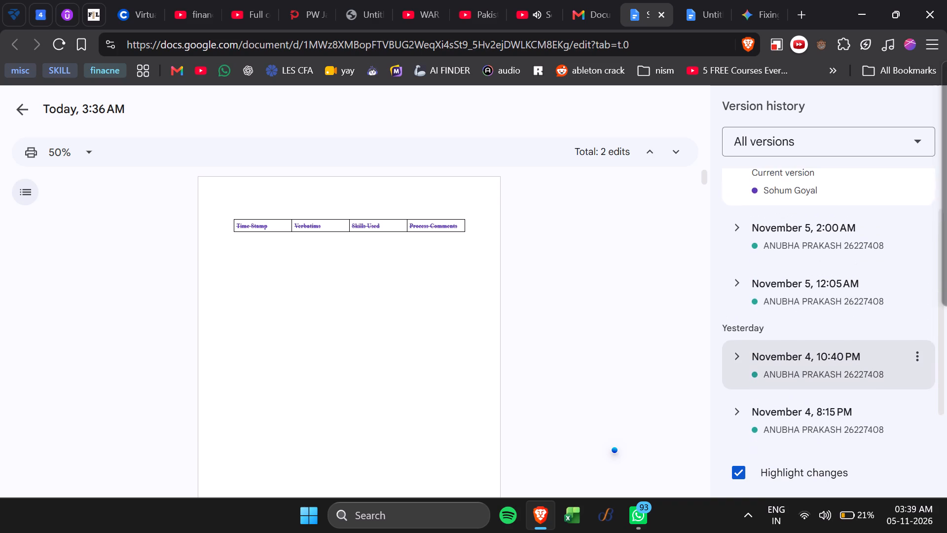
scroll(872, 299, "up", 2)
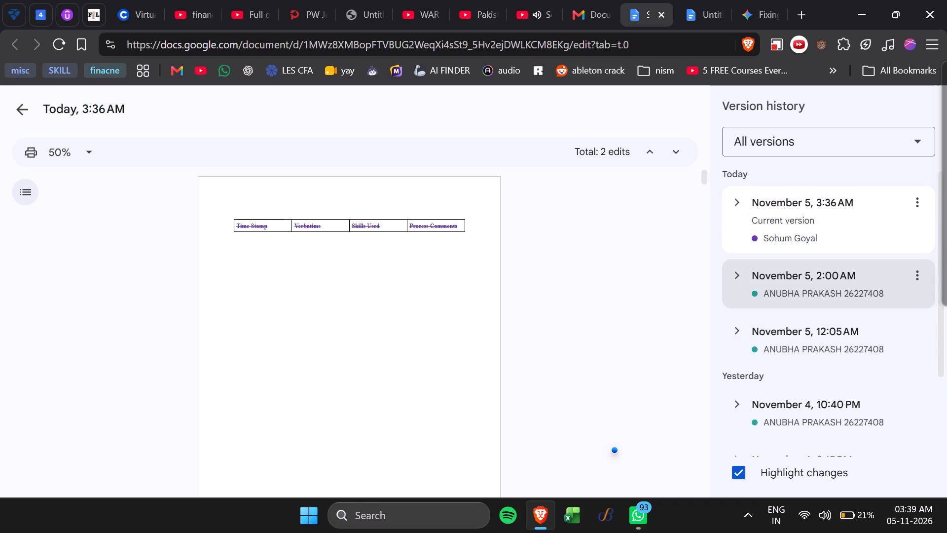
left_click(830, 281)
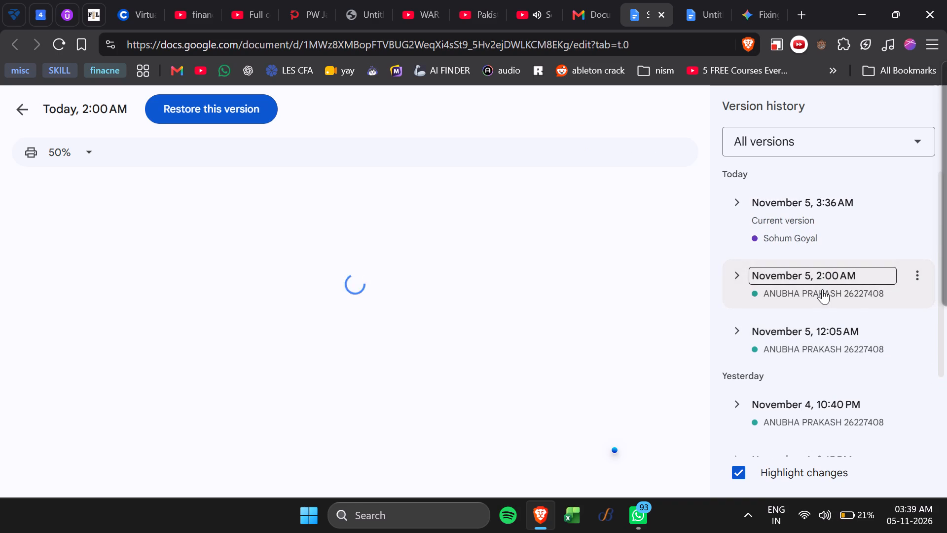
Restore Session 3 to the November 5, 2:00 AM version.
left_click(246, 116)
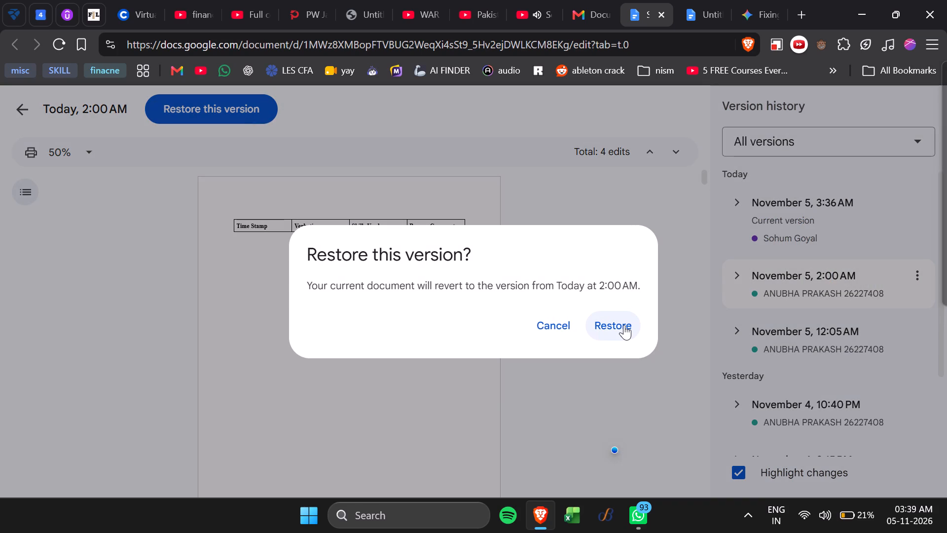
left_click(624, 325)
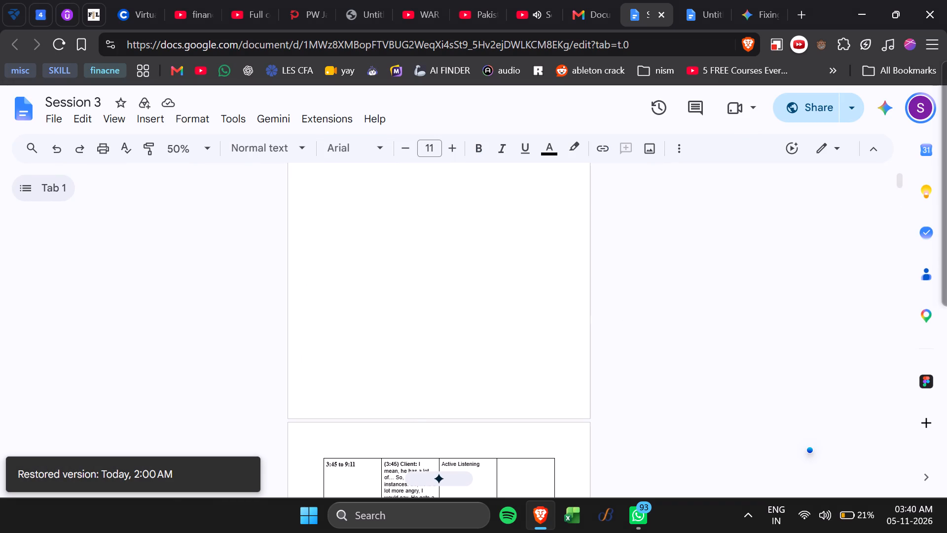
Examine the restored Session 3 document from its header row through to the final table rows.
scroll(420, 234, "down", 3)
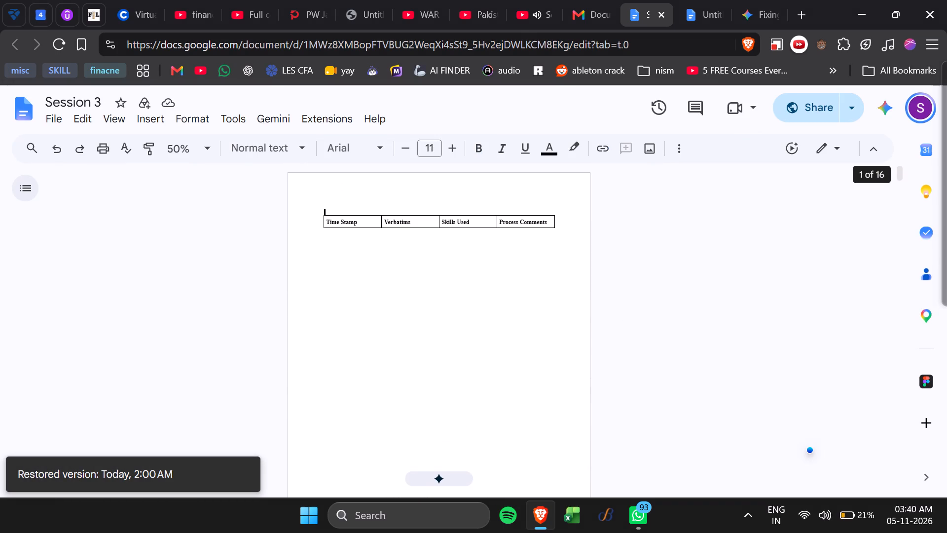
scroll(420, 234, "down", 17)
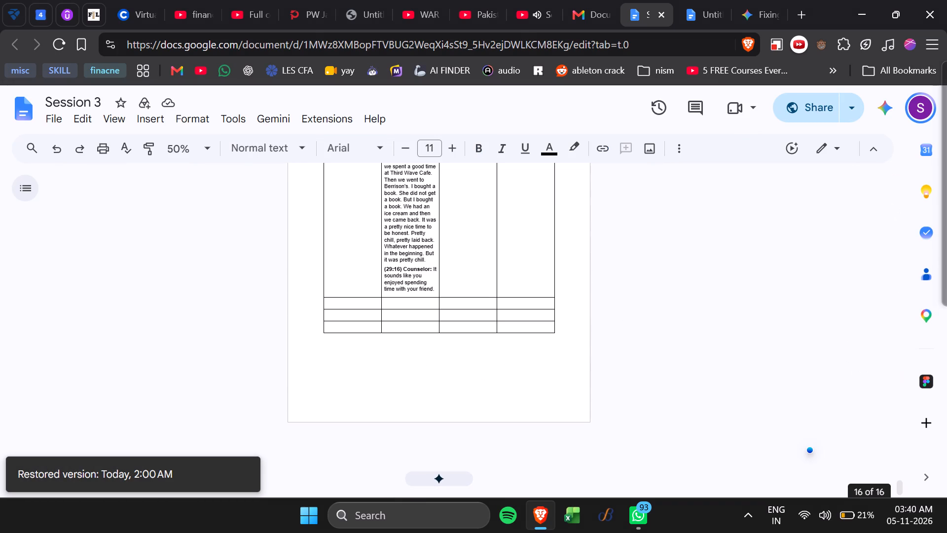
scroll(420, 234, "down", 5)
scroll(420, 234, "up", 20)
scroll(420, 234, "up", 5)
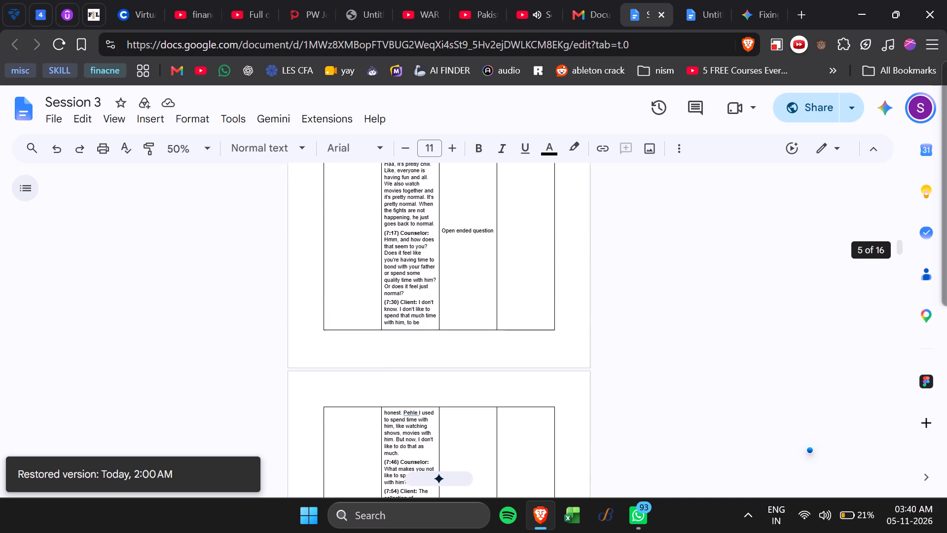
scroll(420, 234, "up", 14)
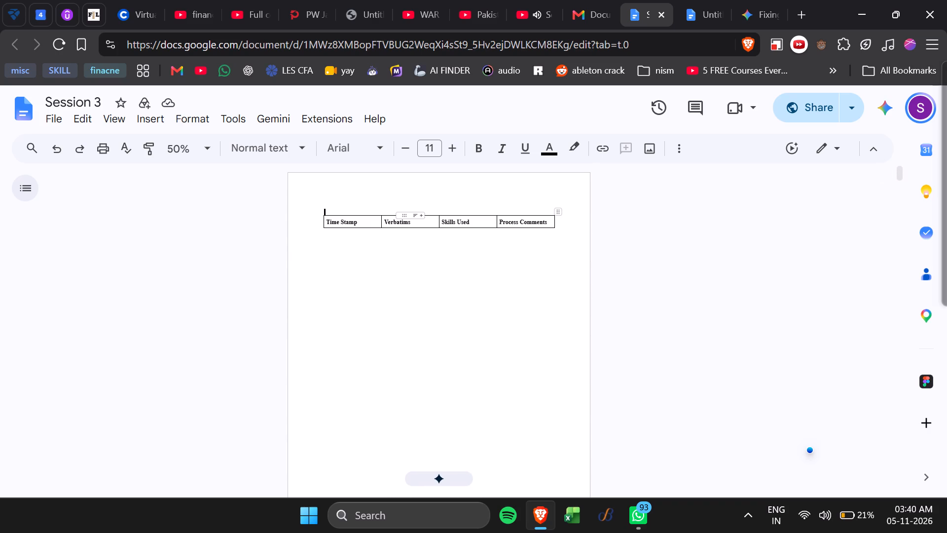
Narrow the Time Stamp column to fit its heading and widen the Verbatims column into the Skills Used column.
left_click_drag(382, 224, 365, 224)
left_click_drag(365, 224, 363, 224)
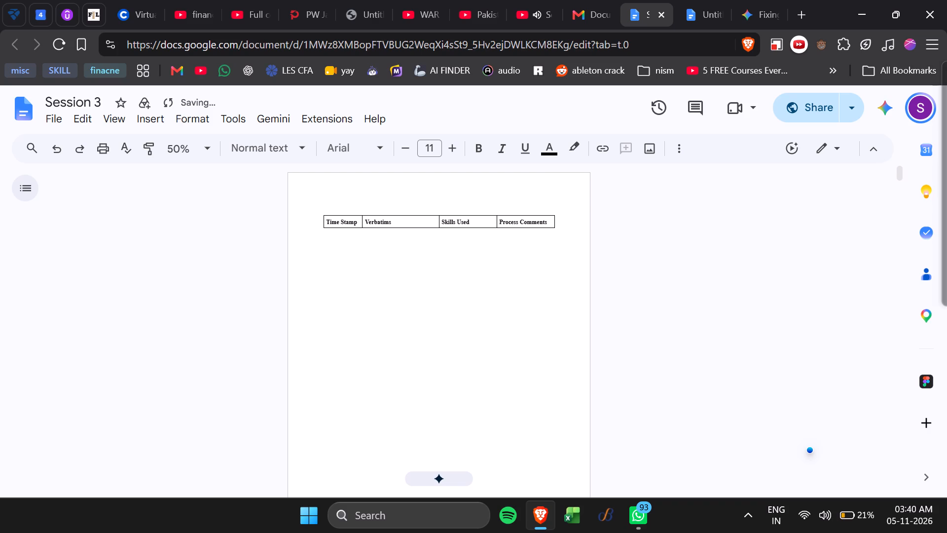
left_click_drag(440, 225, 449, 225)
left_click_drag(449, 225, 465, 225)
Examine how the transcript rows flow across the pages with the resized columns.
scroll(403, 357, "down", 2)
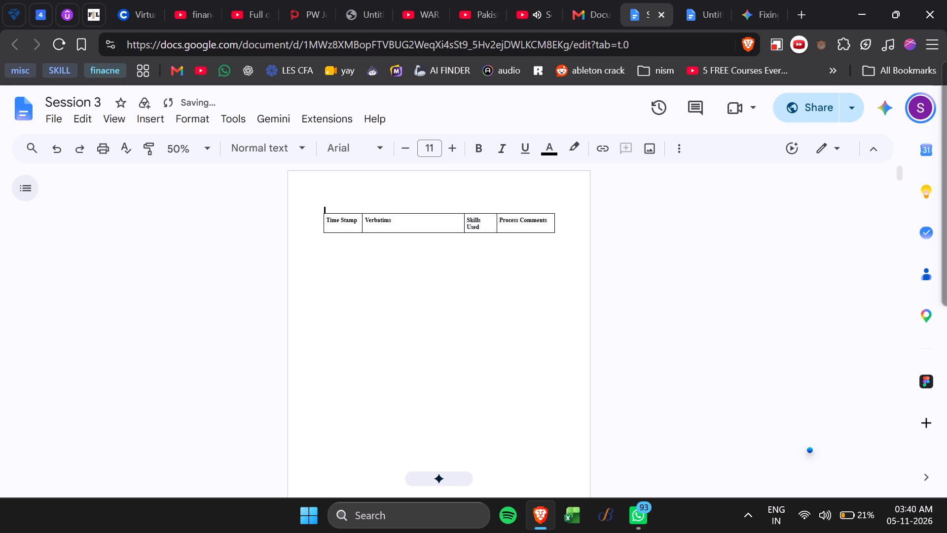
scroll(403, 357, "down", 5)
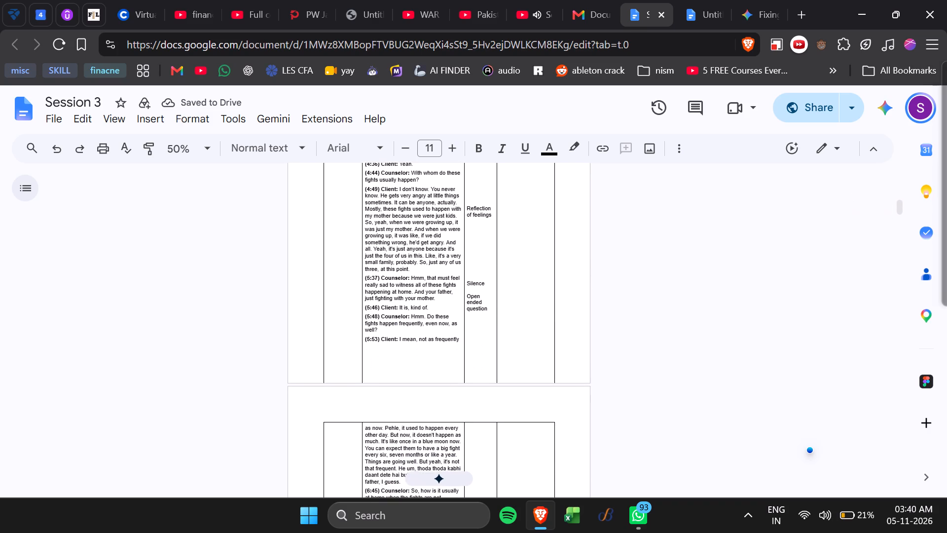
scroll(403, 357, "down", 6)
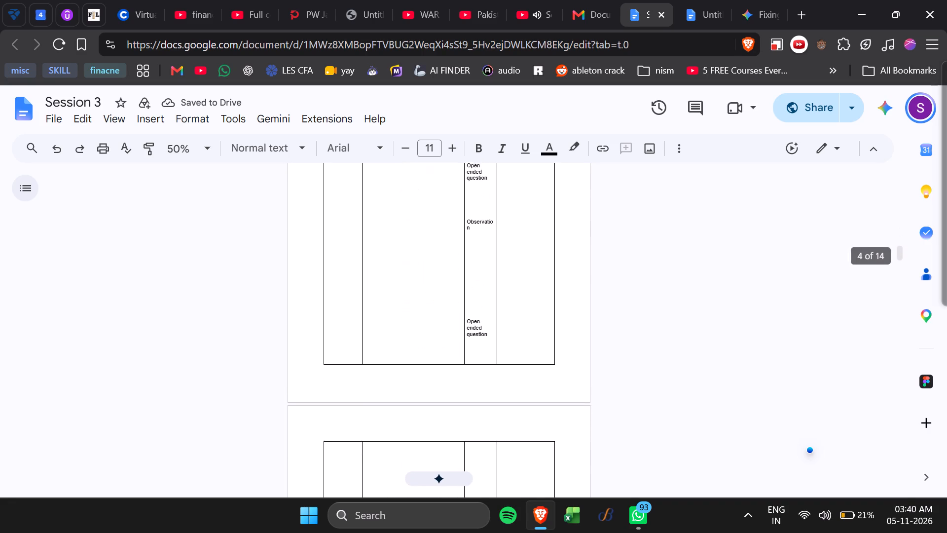
scroll(403, 357, "down", 5)
scroll(403, 357, "up", 12)
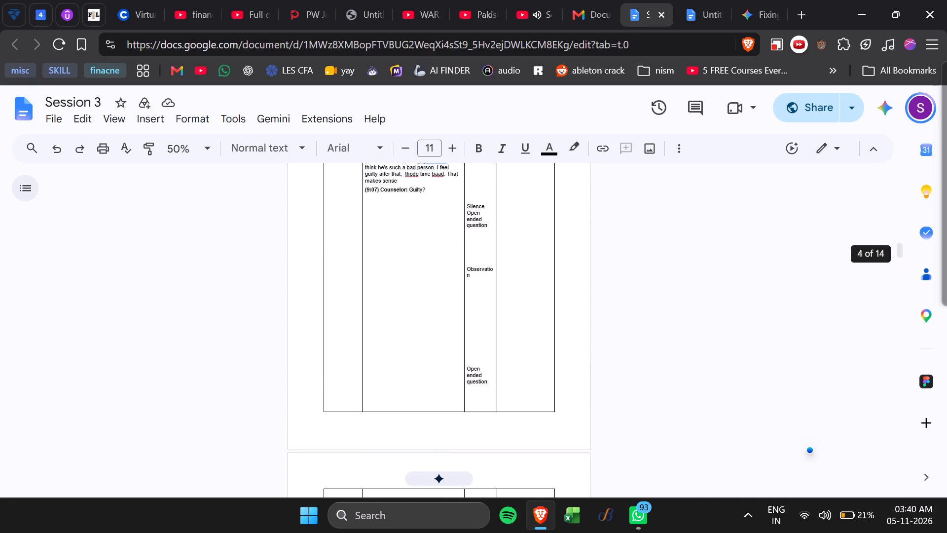
scroll(403, 357, "up", 8)
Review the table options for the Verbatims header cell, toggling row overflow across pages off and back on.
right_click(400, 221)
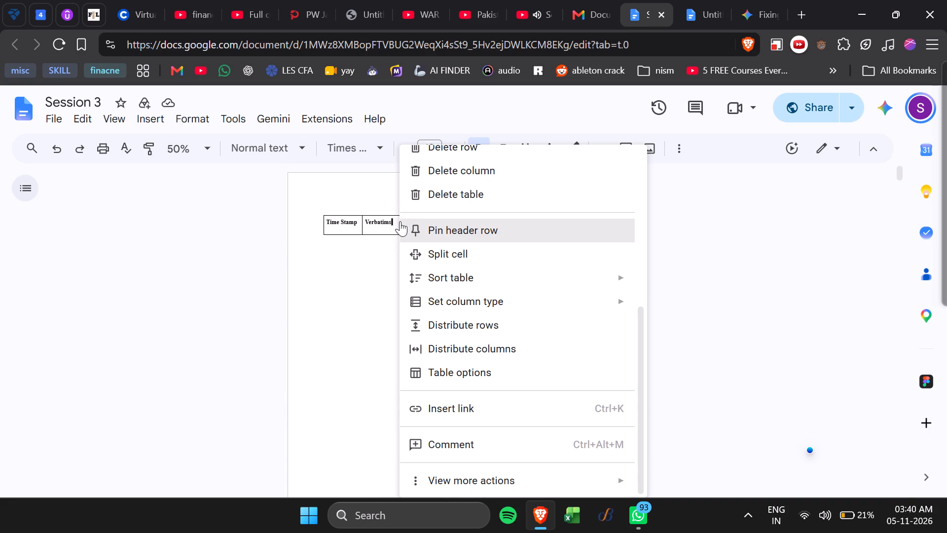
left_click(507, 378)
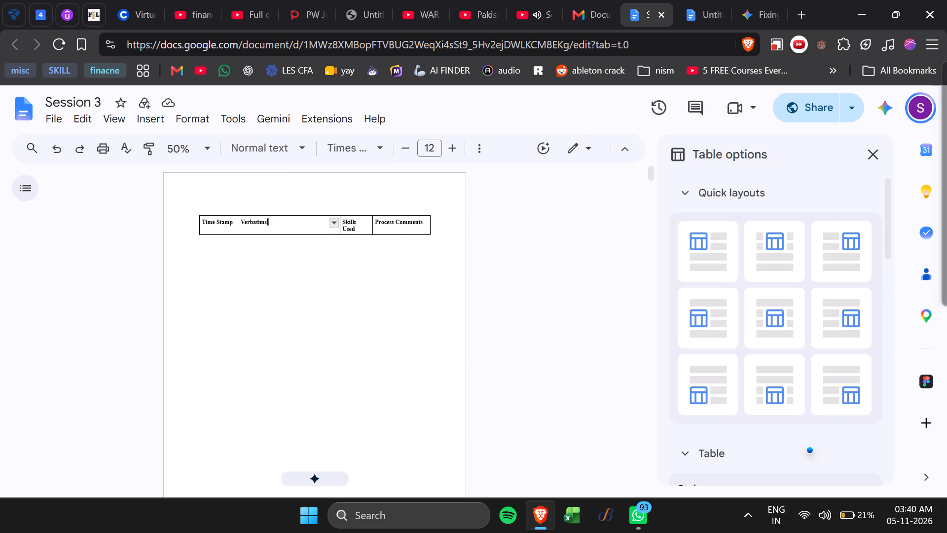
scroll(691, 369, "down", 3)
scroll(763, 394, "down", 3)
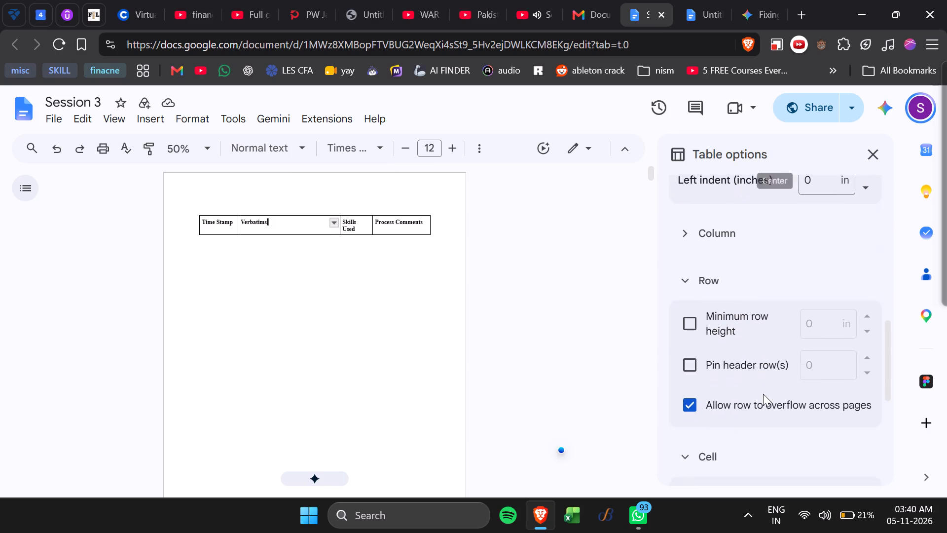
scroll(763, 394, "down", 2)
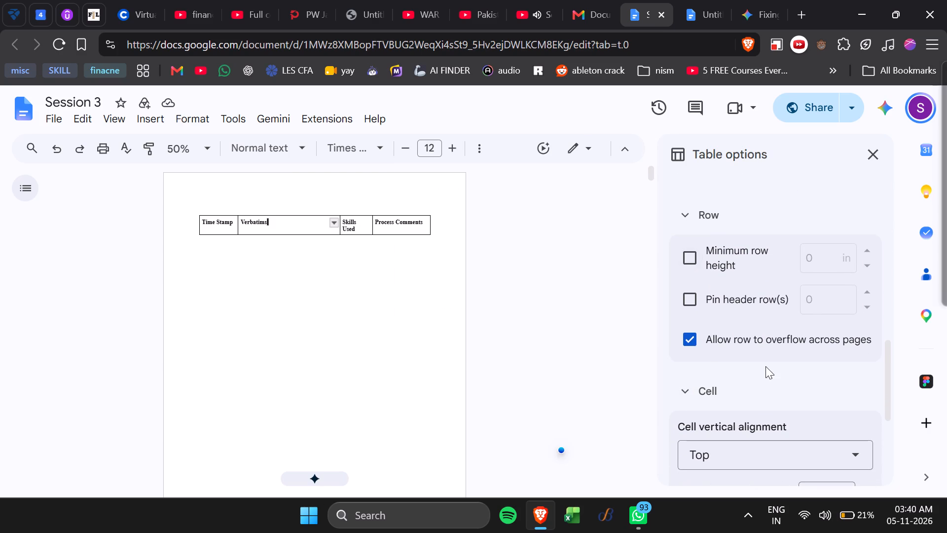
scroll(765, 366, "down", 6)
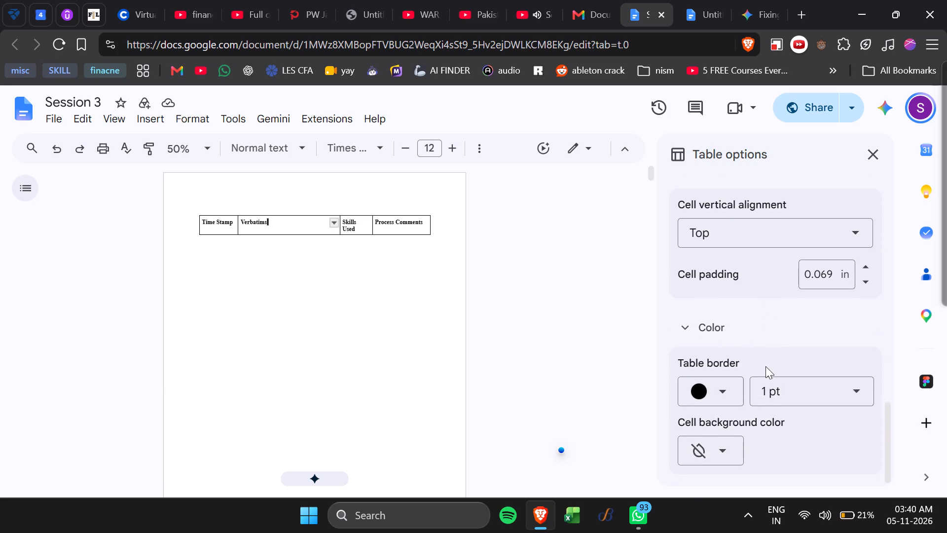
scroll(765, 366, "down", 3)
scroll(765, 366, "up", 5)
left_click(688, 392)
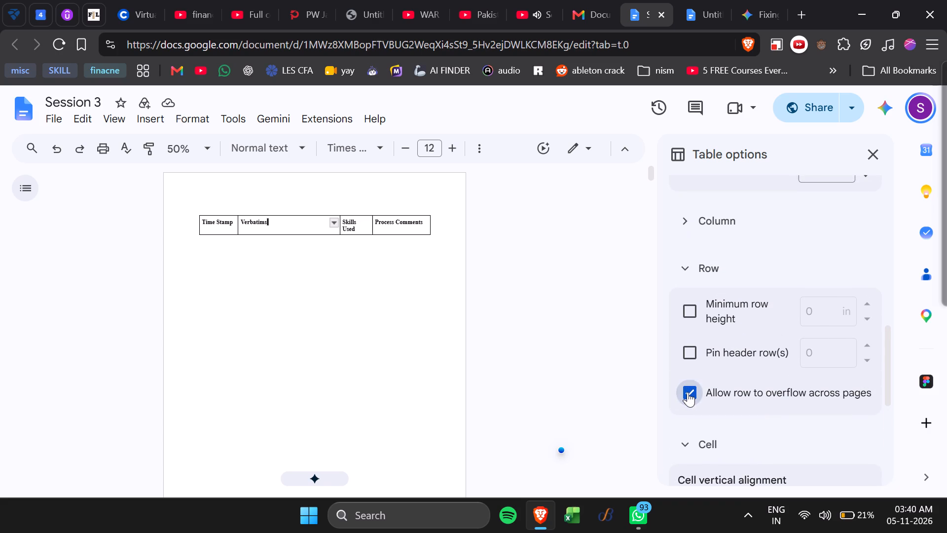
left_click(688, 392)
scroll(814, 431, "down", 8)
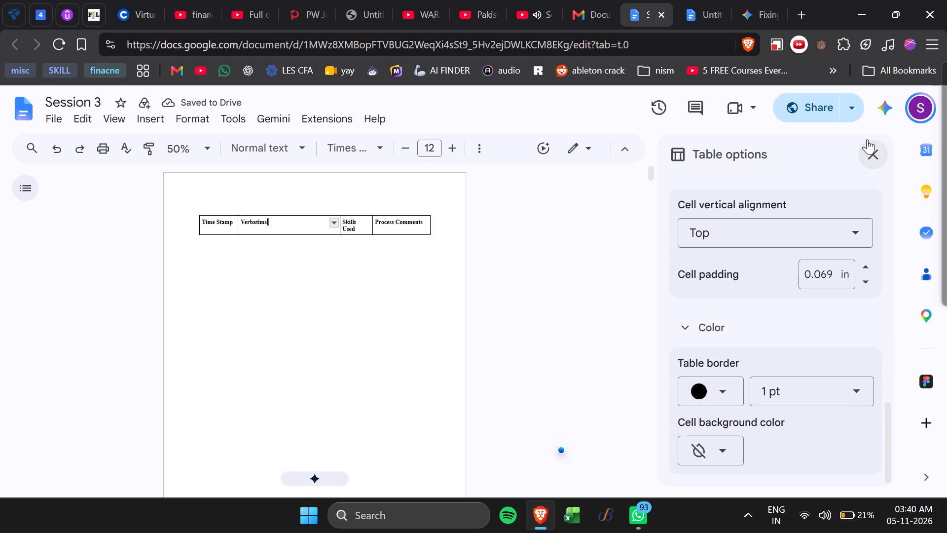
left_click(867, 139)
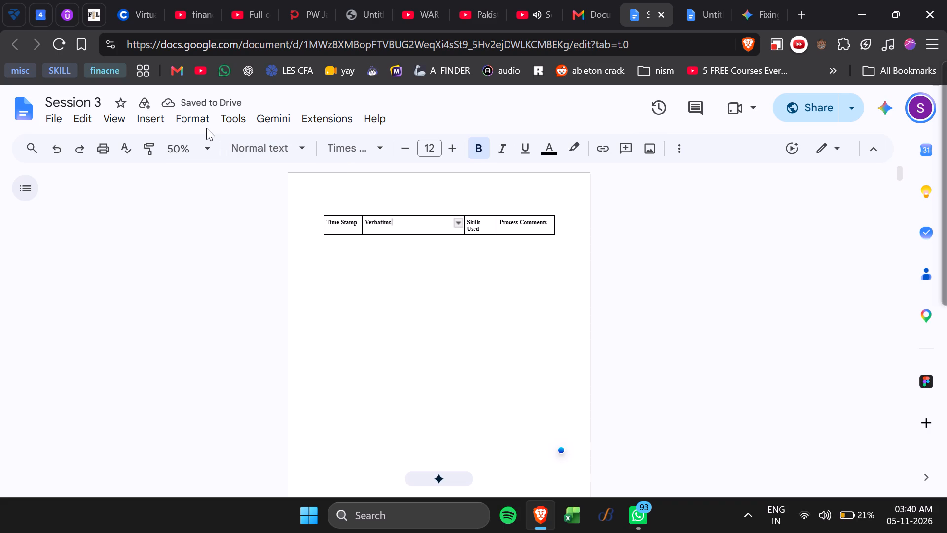
Pin the table header up to the row containing Time Stamp, Verbatims, Skills Used and Process Comments.
left_click(195, 123)
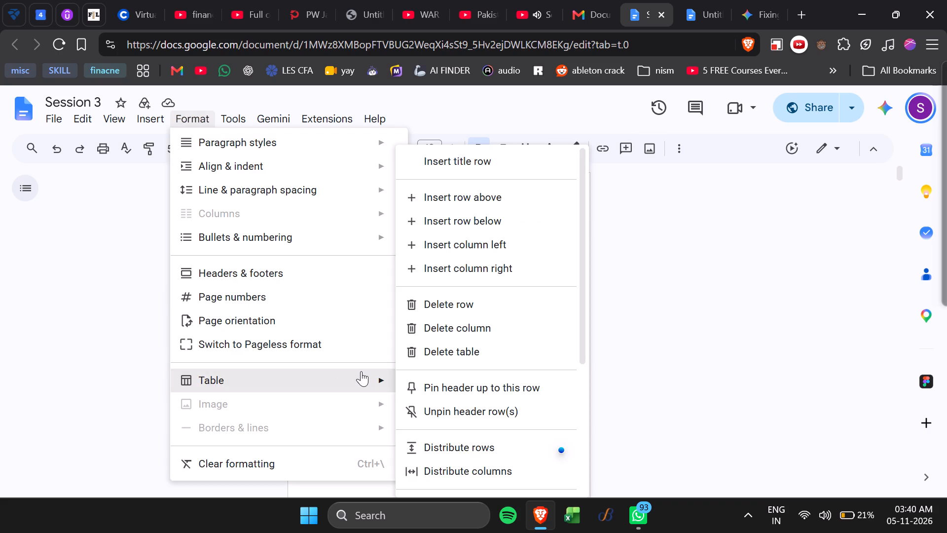
scroll(445, 436, "down", 4)
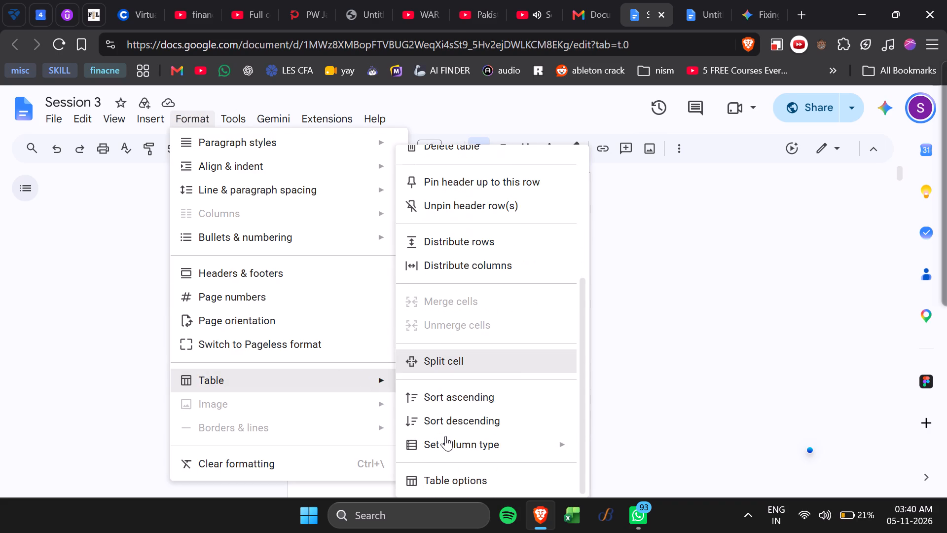
scroll(445, 436, "down", 1)
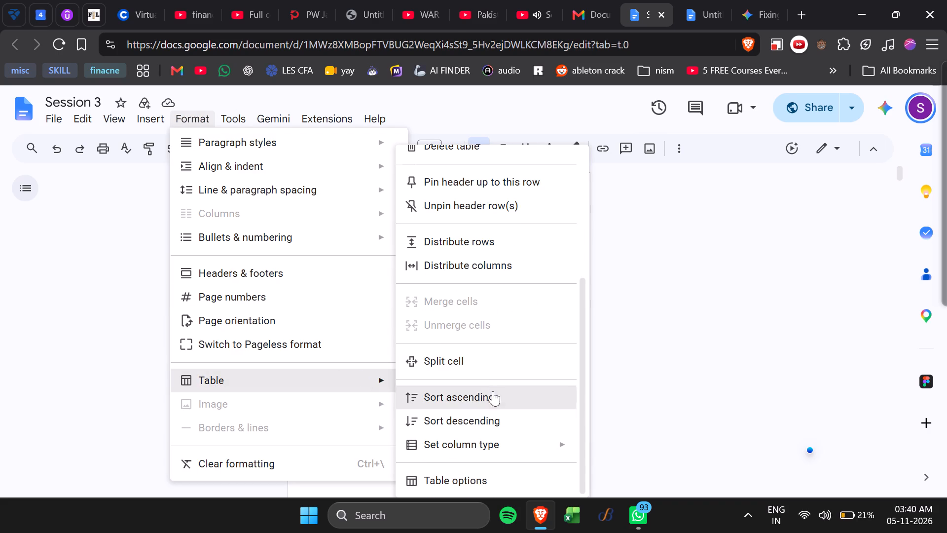
scroll(490, 381, "up", 4)
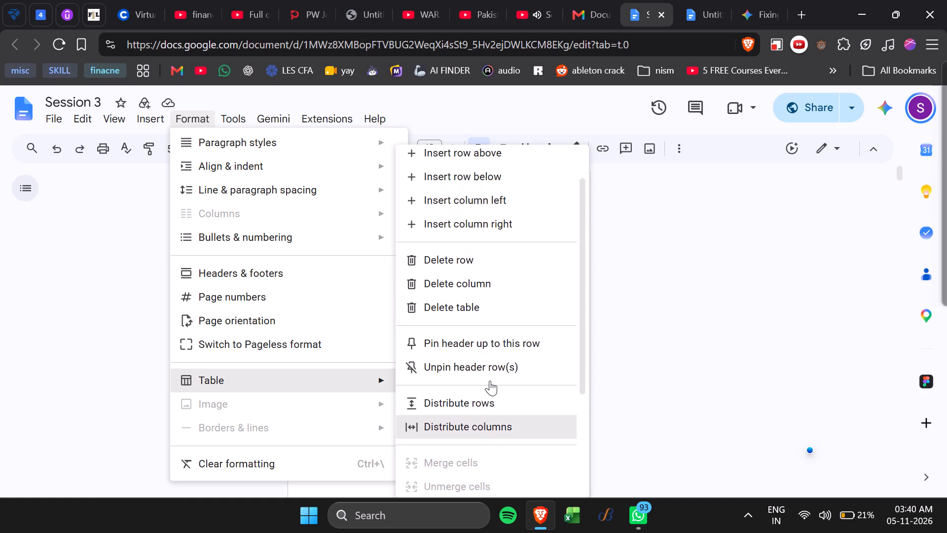
scroll(490, 381, "up", 1)
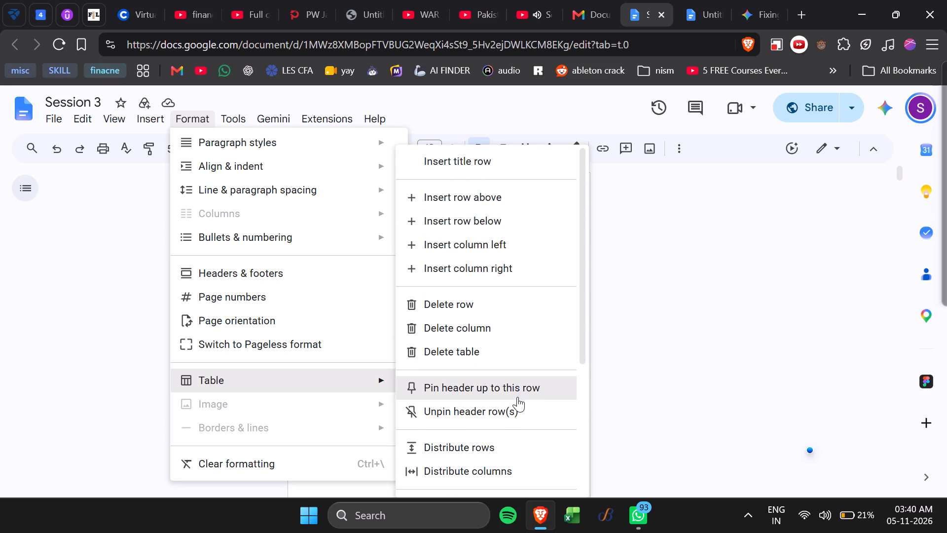
left_click(517, 397)
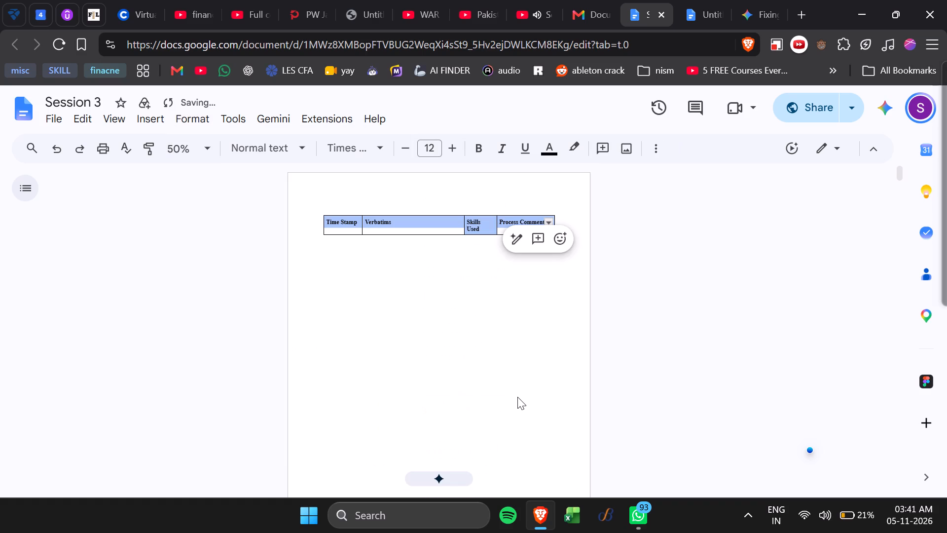
Check the pinned header row and the transcript rows beneath it across the table's pages.
scroll(545, 284, "down", 5)
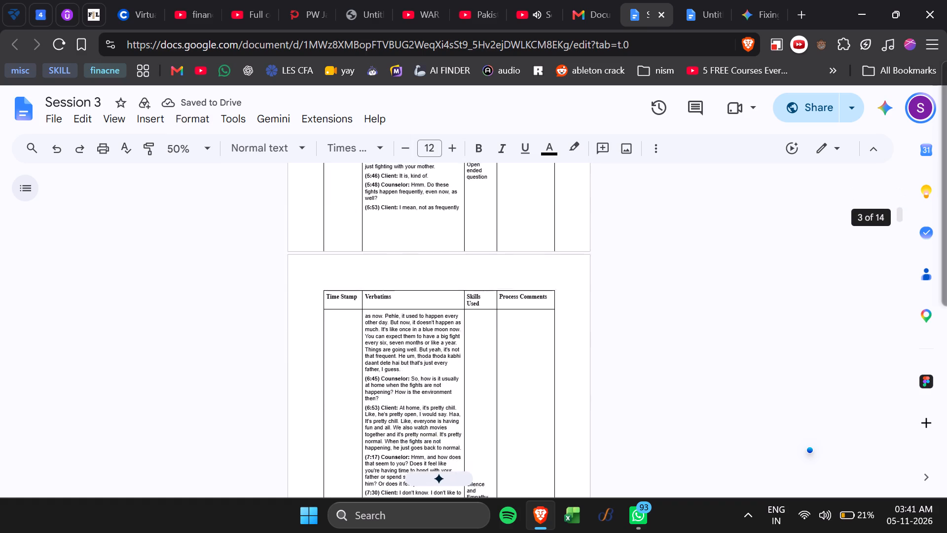
scroll(545, 284, "down", 5)
scroll(545, 284, "up", 4)
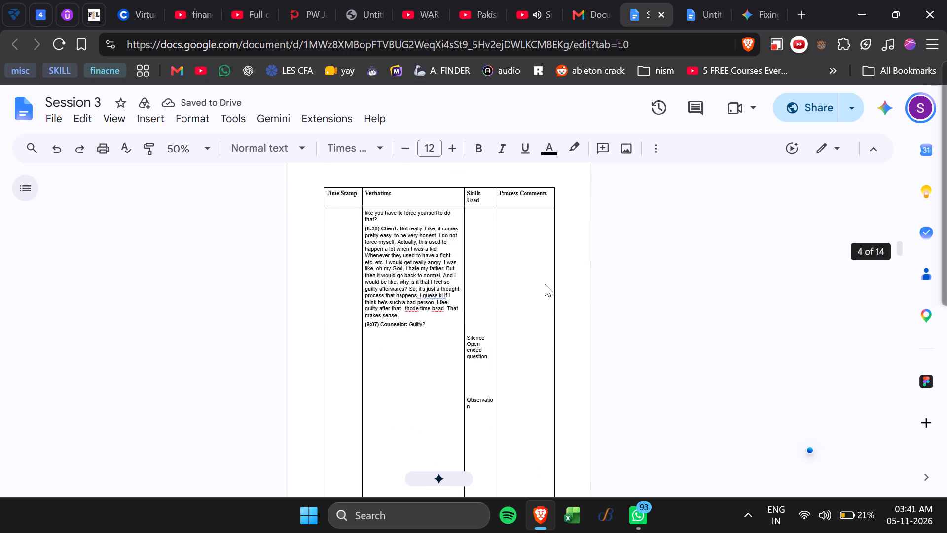
scroll(545, 284, "up", 2)
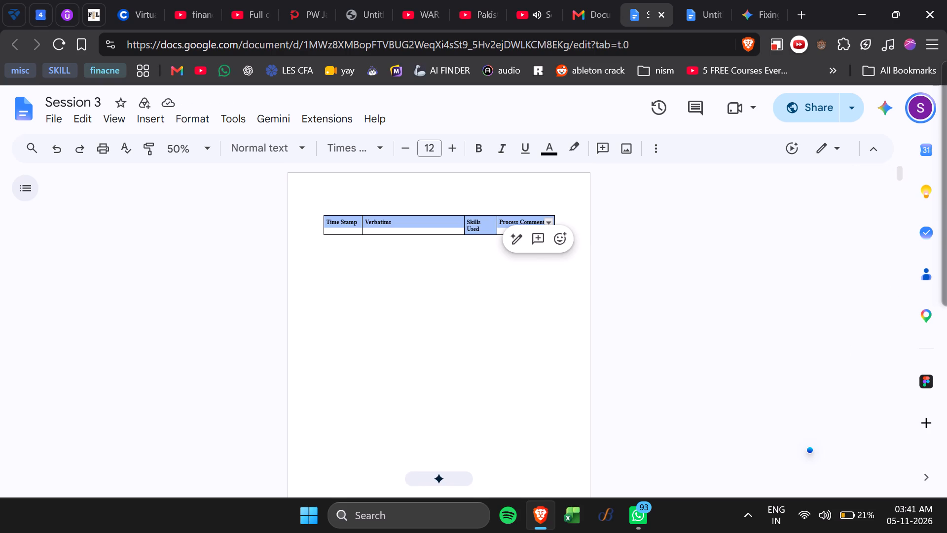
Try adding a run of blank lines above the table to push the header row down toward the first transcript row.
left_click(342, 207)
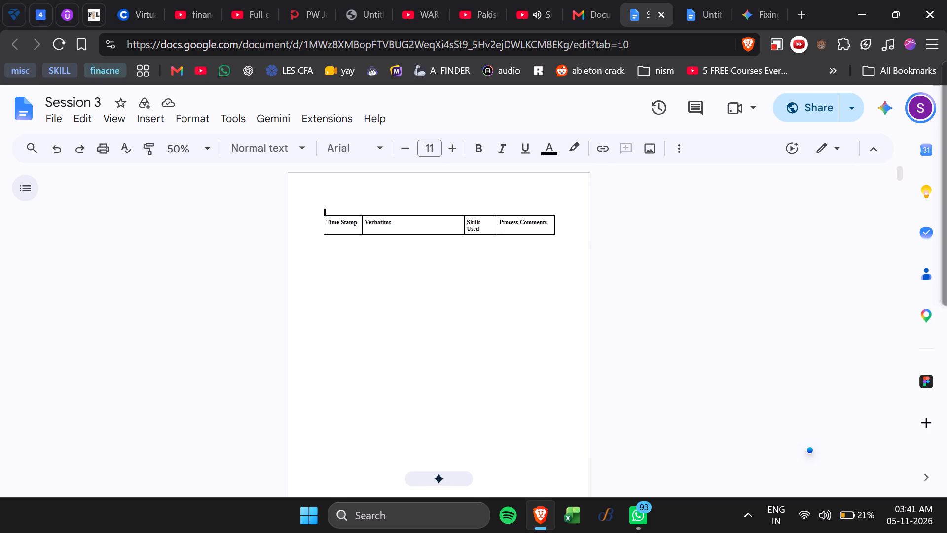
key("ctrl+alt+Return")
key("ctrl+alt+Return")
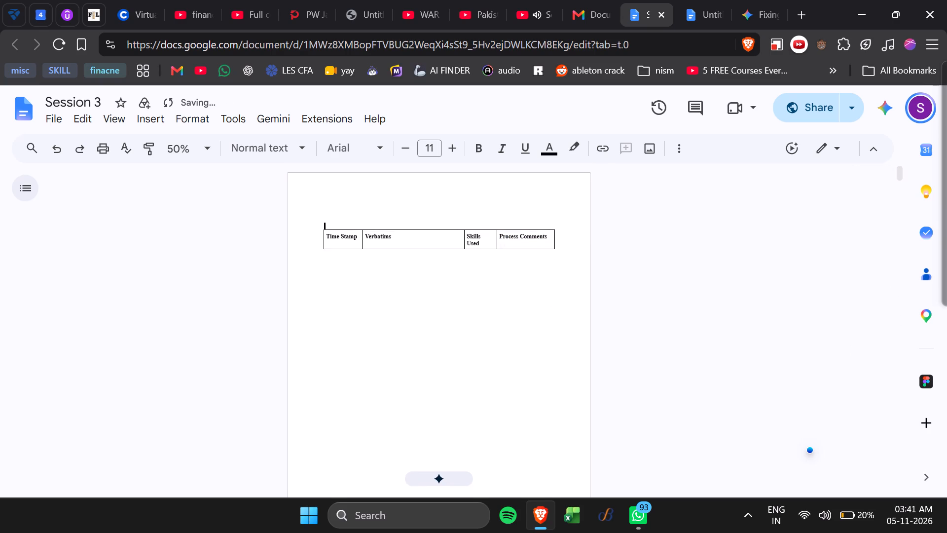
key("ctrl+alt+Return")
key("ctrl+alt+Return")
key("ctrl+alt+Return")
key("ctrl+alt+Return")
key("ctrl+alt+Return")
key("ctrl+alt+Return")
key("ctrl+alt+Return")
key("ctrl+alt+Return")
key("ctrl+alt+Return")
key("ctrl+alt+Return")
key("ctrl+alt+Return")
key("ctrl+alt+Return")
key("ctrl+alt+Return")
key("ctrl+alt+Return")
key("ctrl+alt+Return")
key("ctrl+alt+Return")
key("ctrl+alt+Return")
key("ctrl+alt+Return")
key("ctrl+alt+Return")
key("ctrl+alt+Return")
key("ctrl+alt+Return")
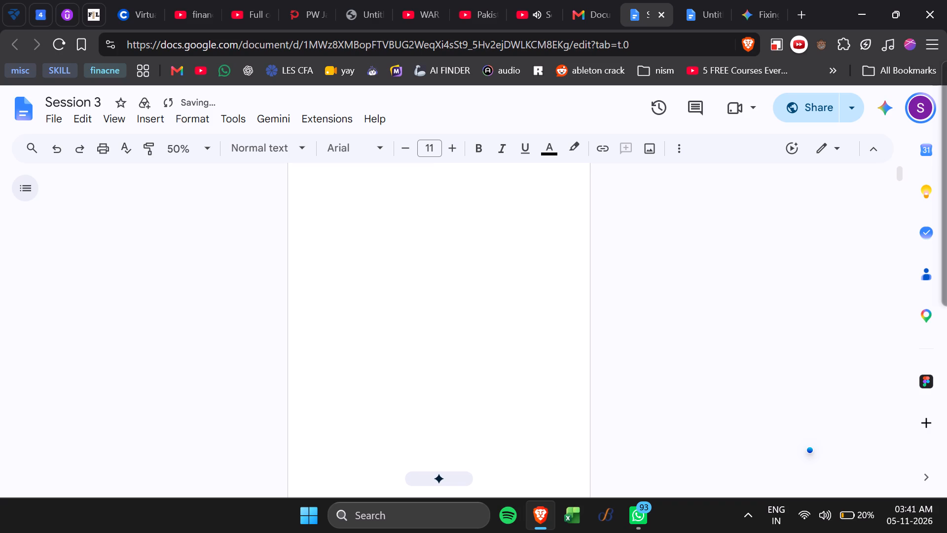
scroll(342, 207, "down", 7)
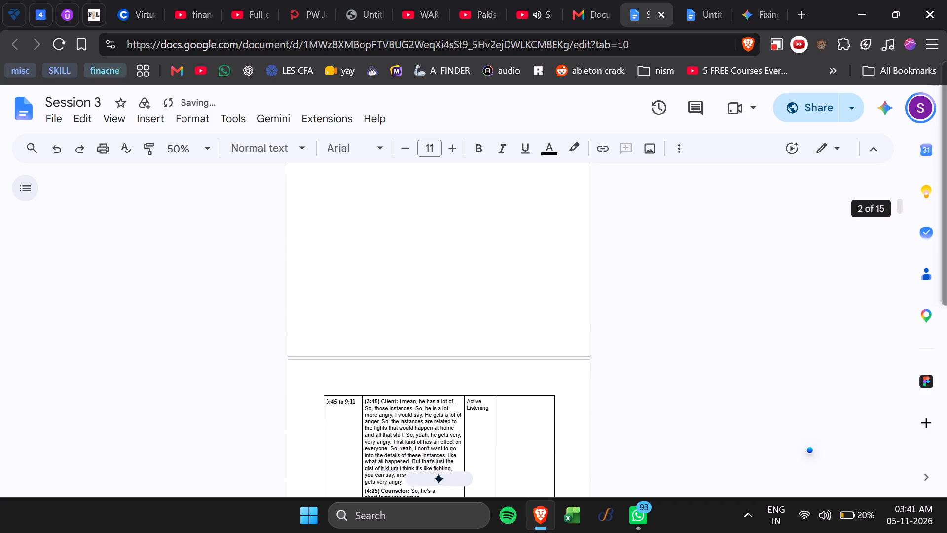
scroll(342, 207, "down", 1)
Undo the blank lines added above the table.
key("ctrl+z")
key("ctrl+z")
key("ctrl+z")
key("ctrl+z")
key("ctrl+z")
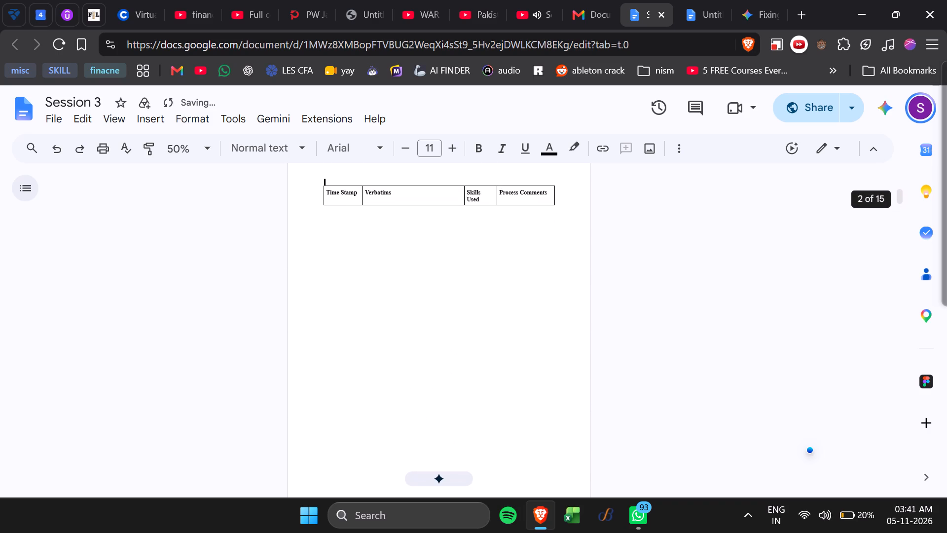
Undo the earlier edits back to the point where the table's four columns have equal widths and its header is unpinned.
key("ctrl+z")
key("ctrl+z")
key("ctrl+z")
key("ctrl+z")
key("ctrl+z")
key("ctrl+z")
key("ctrl+z")
key("ctrl+z")
key("ctrl+z")
key("ctrl+z")
key("ctrl+z")
key("ctrl+z")
key("ctrl+z")
key("ctrl+z")
key("ctrl+z")
key("ctrl+z")
key("ctrl+z")
key("ctrl+z")
key("ctrl+z")
key("ctrl+z")
key("ctrl+z")
key("ctrl+z")
key("ctrl+z")
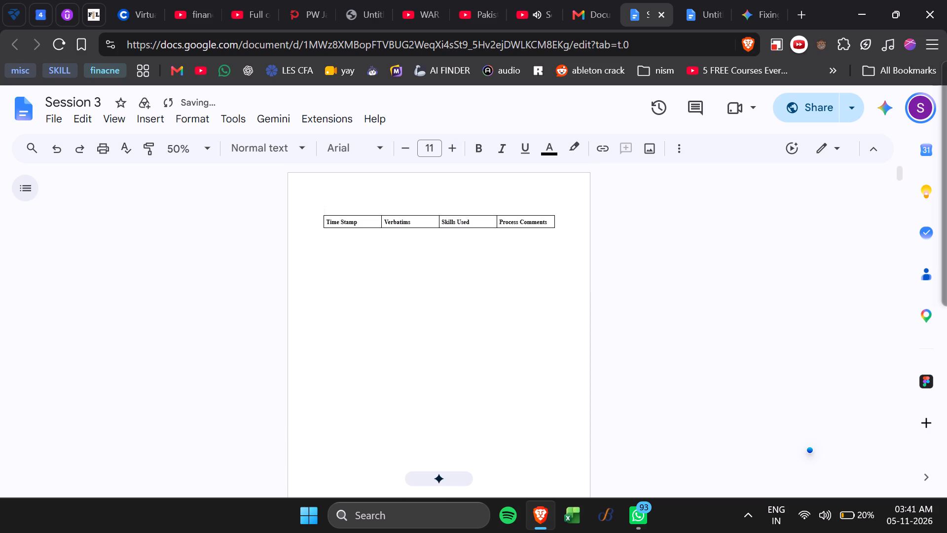
key("ctrl+z")
key("ctrl+z")
key("ctrl+z")
key("ctrl+z")
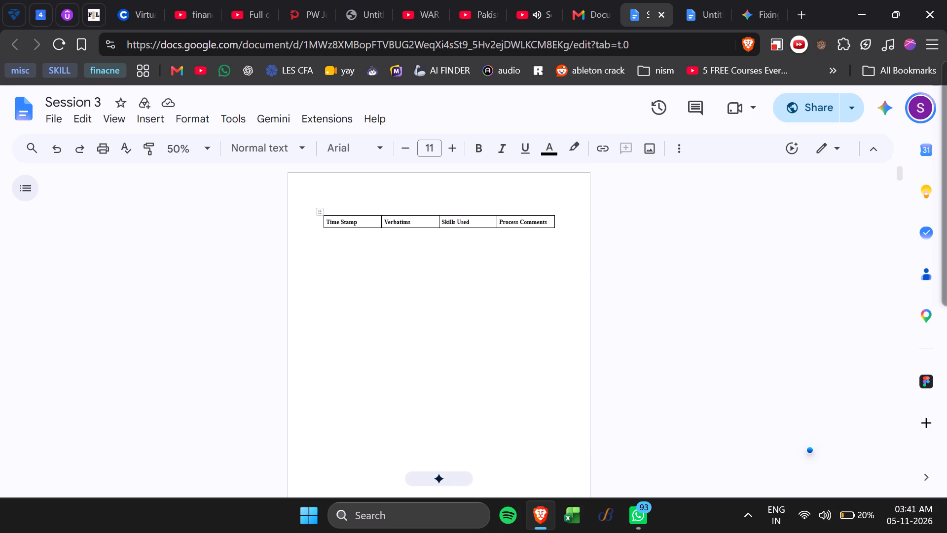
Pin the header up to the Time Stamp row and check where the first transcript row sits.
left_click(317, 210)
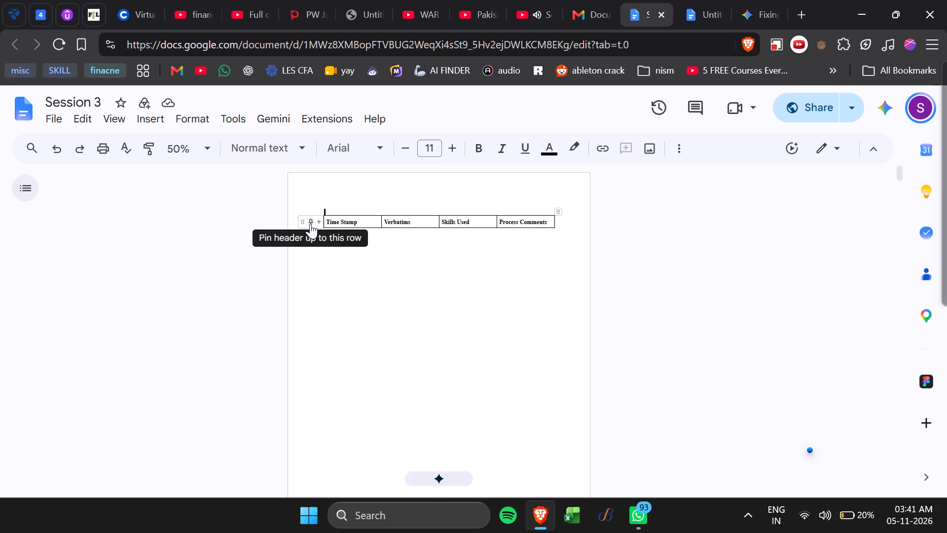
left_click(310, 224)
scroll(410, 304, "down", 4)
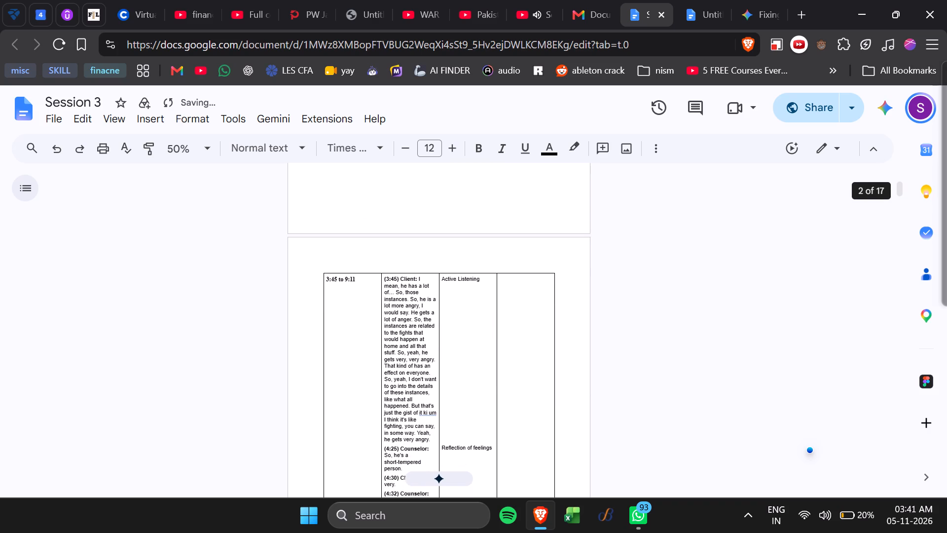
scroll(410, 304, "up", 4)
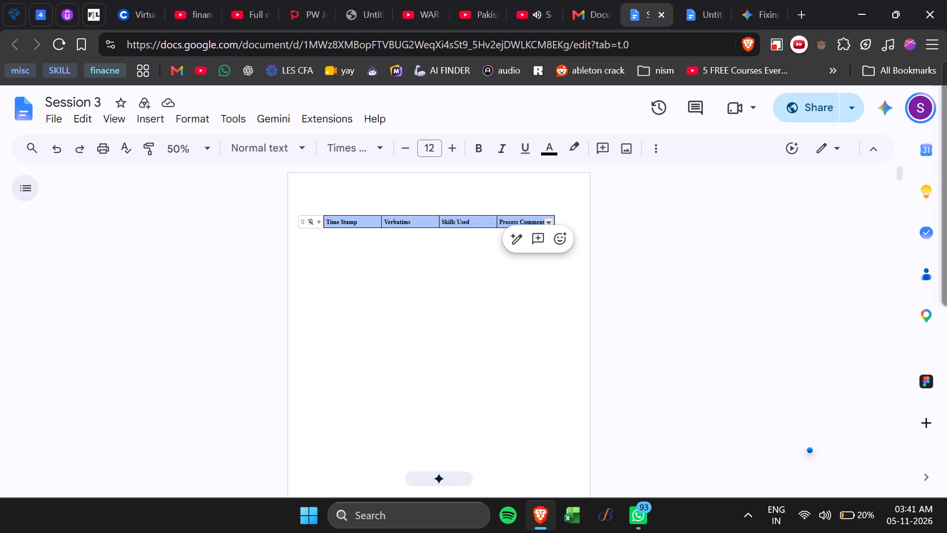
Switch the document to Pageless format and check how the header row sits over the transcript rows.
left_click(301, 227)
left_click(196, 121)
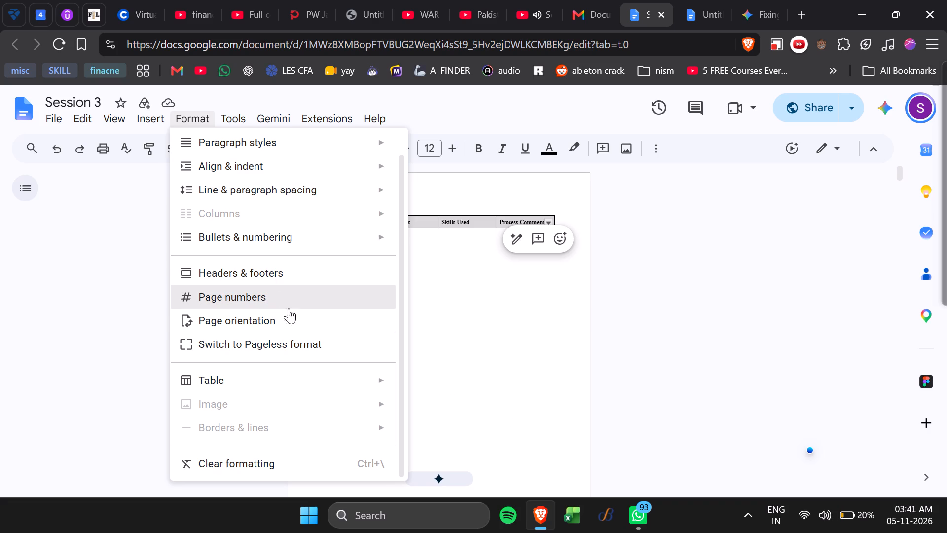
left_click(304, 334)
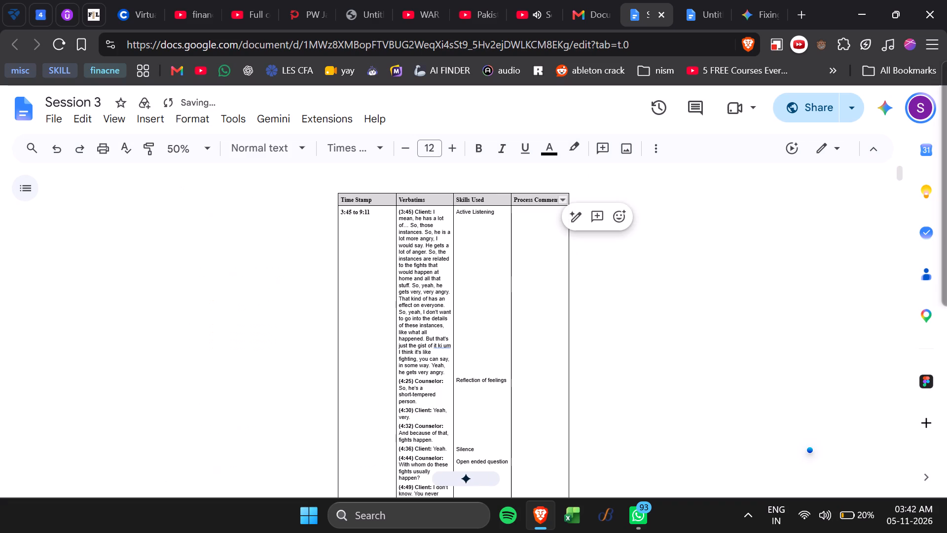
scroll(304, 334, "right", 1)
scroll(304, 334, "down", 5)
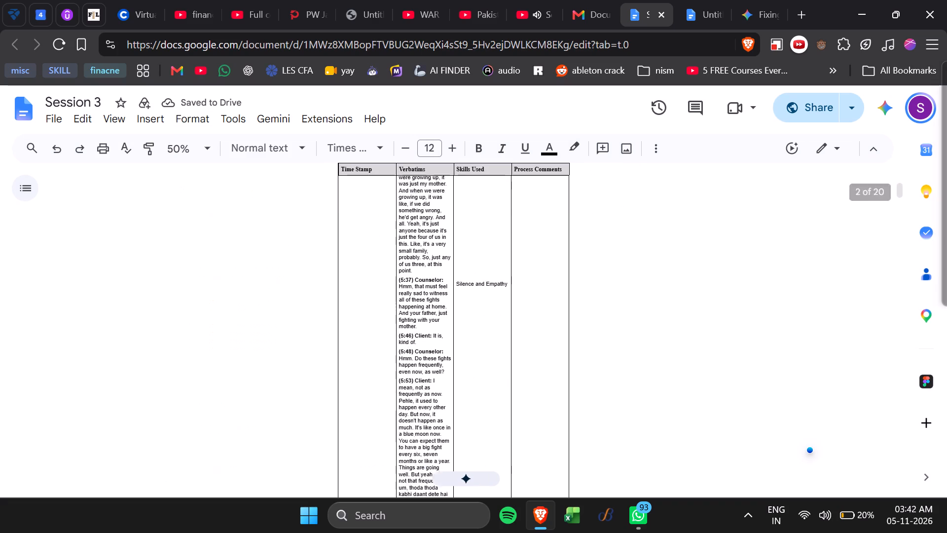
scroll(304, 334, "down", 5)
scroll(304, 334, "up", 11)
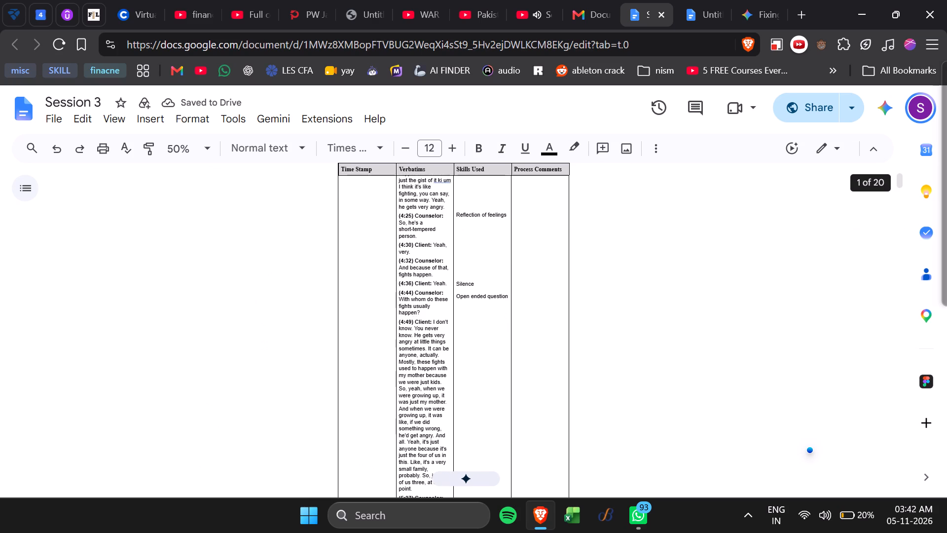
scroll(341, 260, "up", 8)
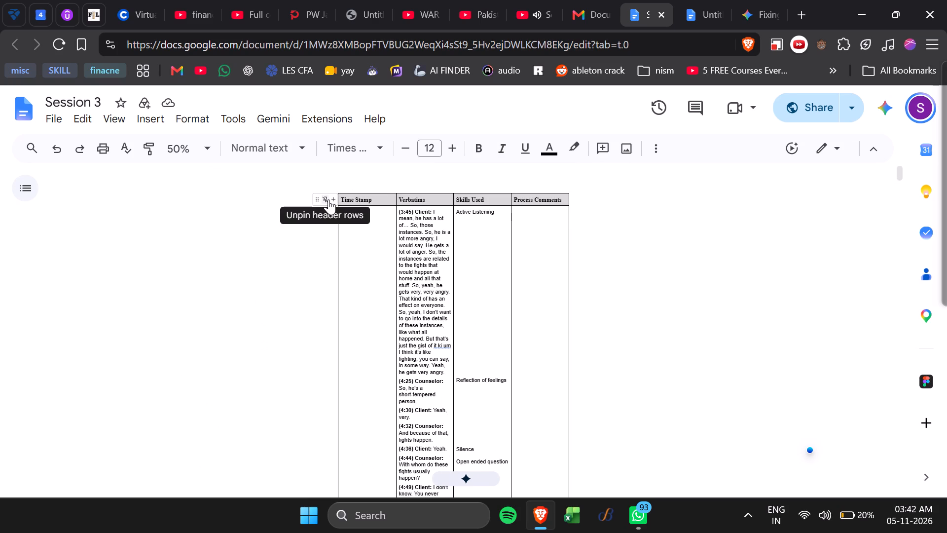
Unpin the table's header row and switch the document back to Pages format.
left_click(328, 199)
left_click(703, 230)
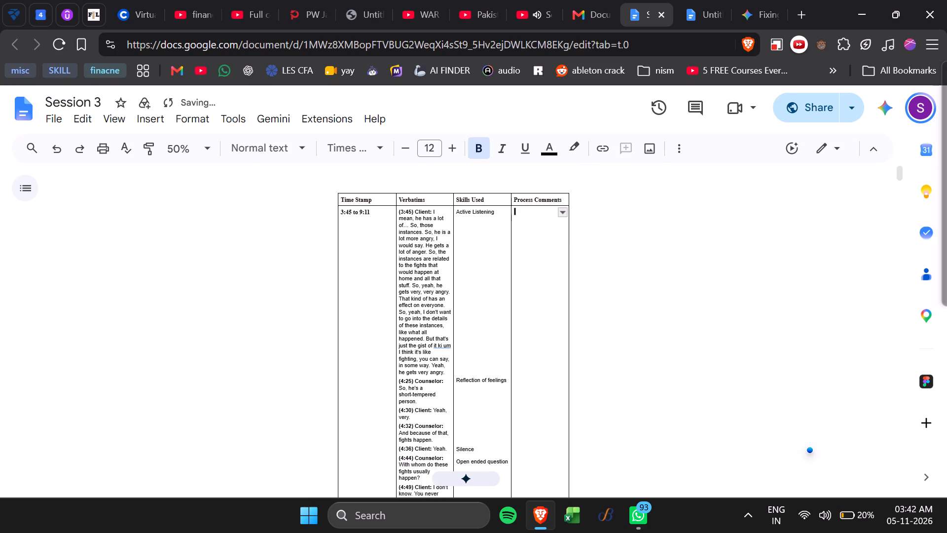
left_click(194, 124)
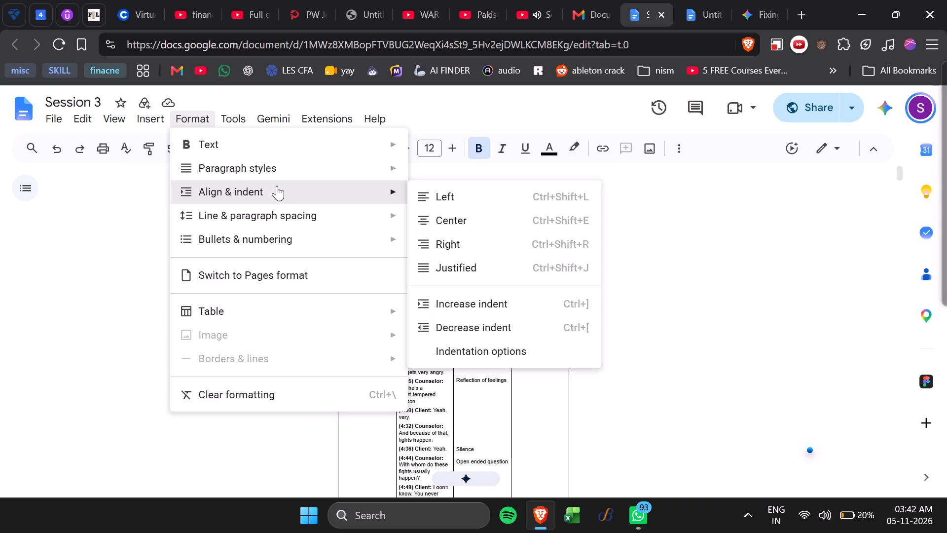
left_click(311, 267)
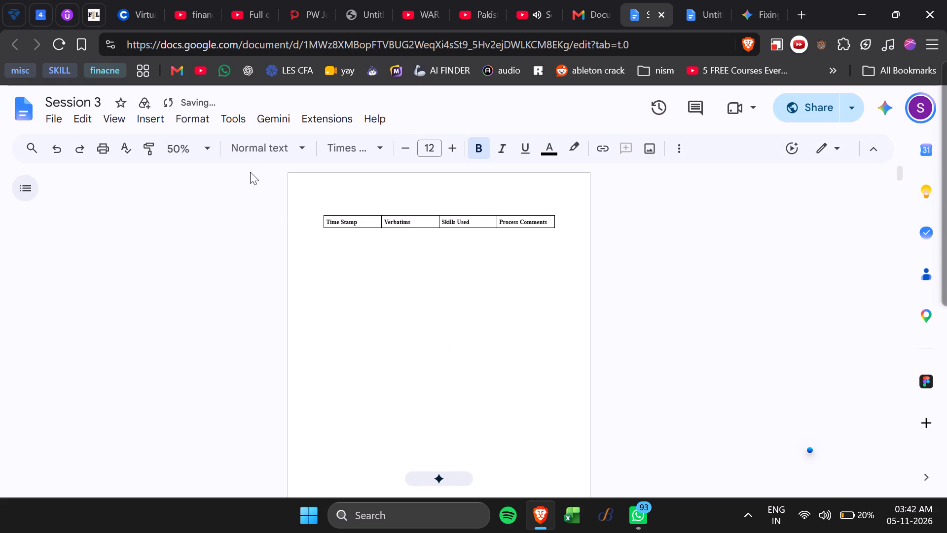
Return the document to Pageless format and pin the table header up to the Time Stamp row.
left_click(193, 124)
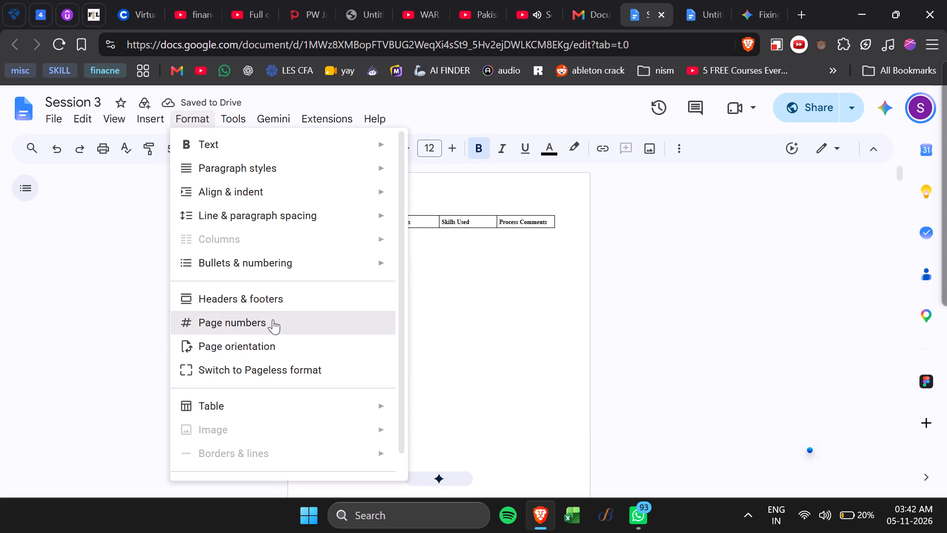
left_click(291, 363)
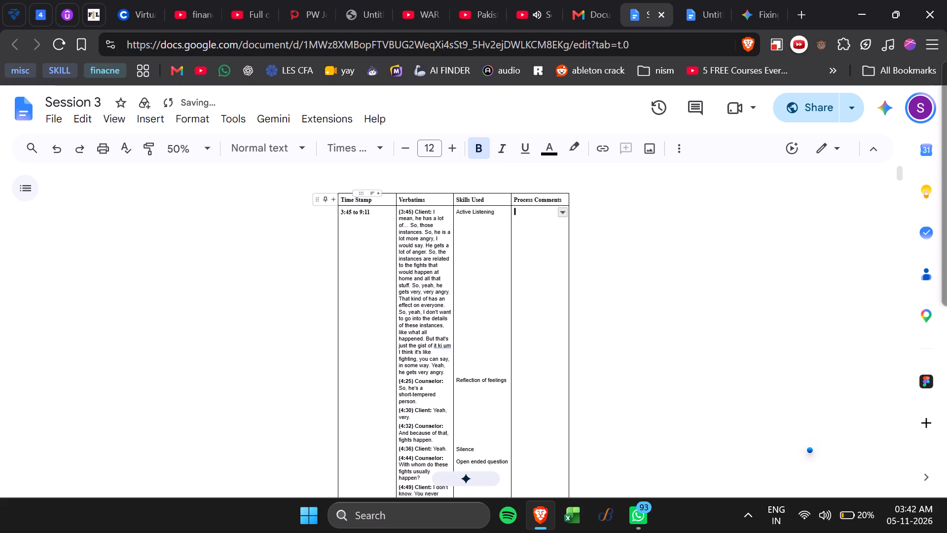
left_click(324, 201)
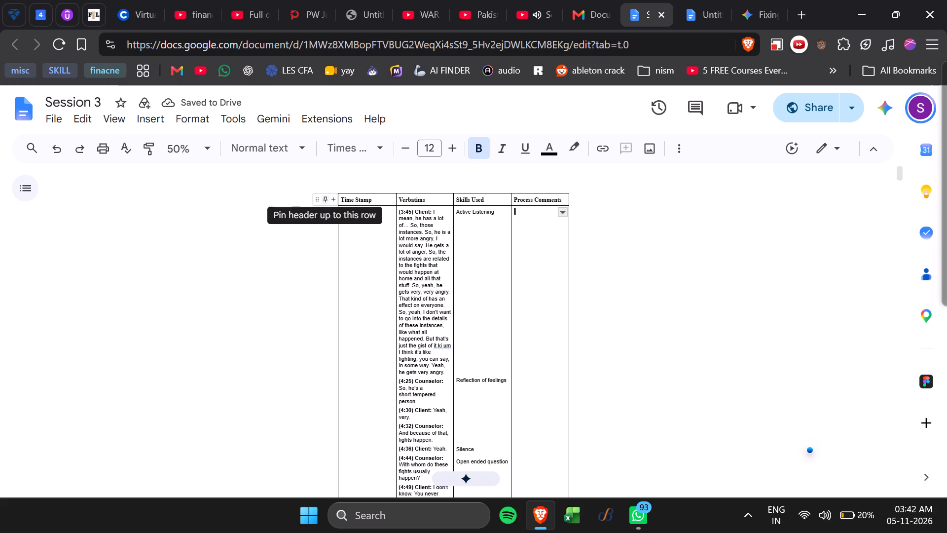
scroll(458, 271, "down", 4)
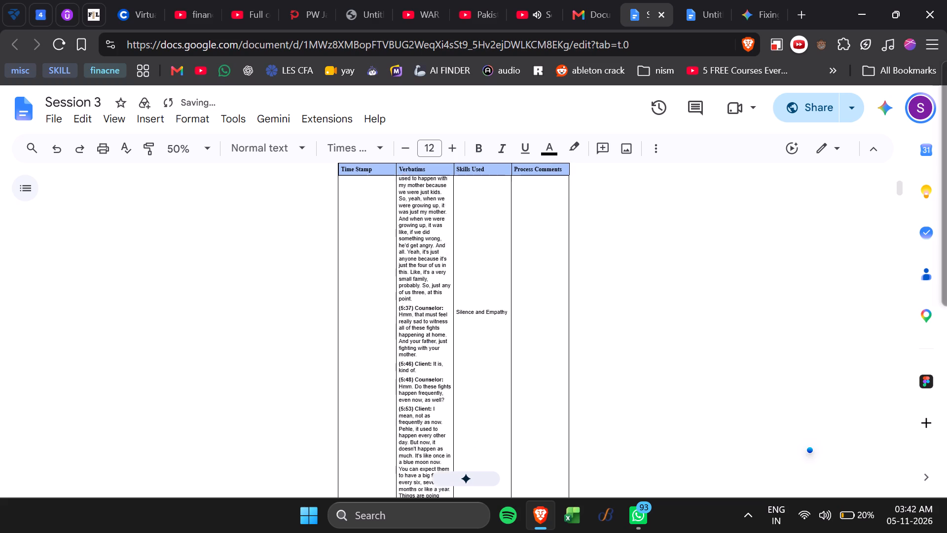
scroll(458, 271, "down", 4)
scroll(458, 271, "up", 6)
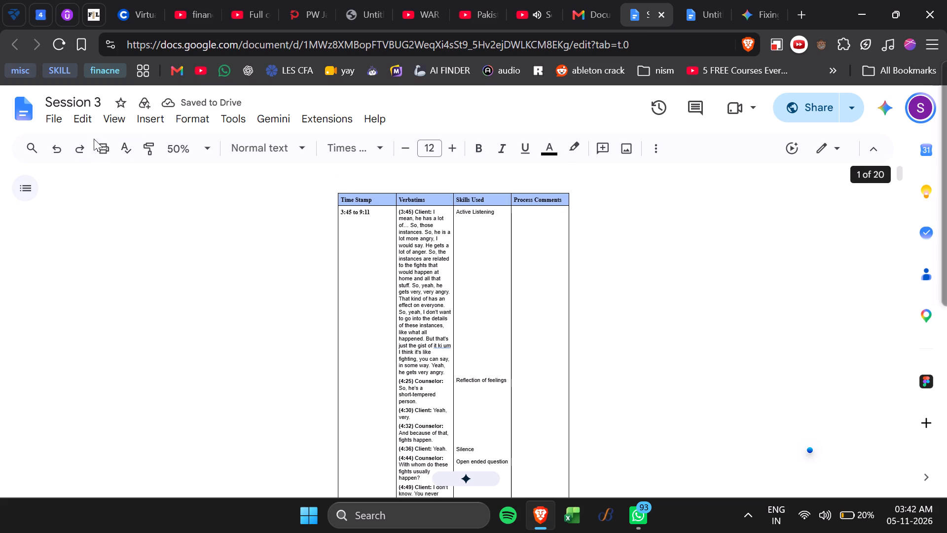
Preview the printed document to check the header row's placement, then leave without saving.
left_click(101, 142)
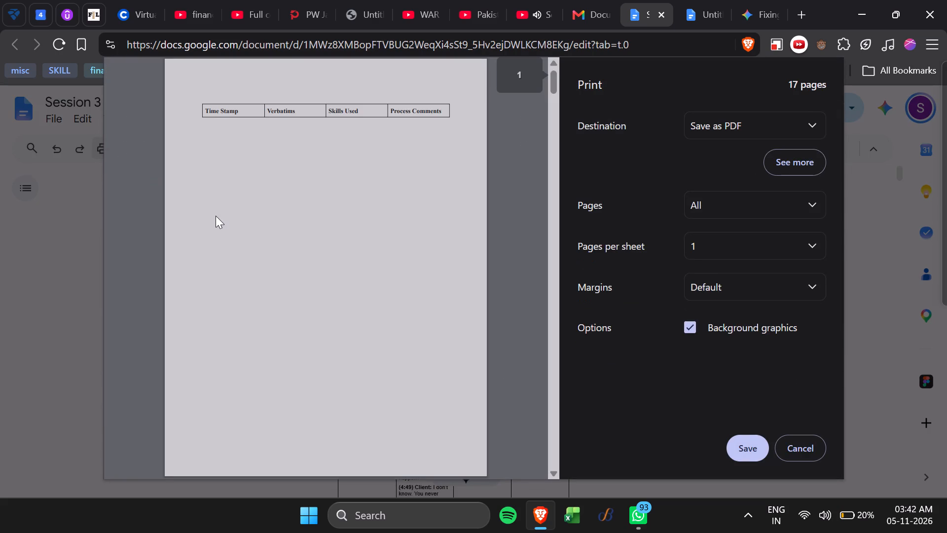
left_click(803, 438)
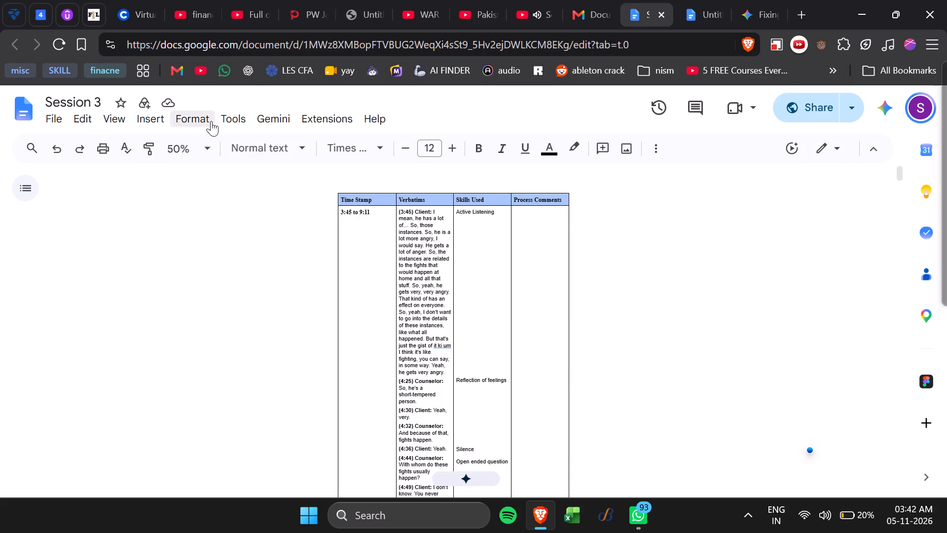
Look through the table formatting commands and clear the formatting of the header row.
left_click(206, 121)
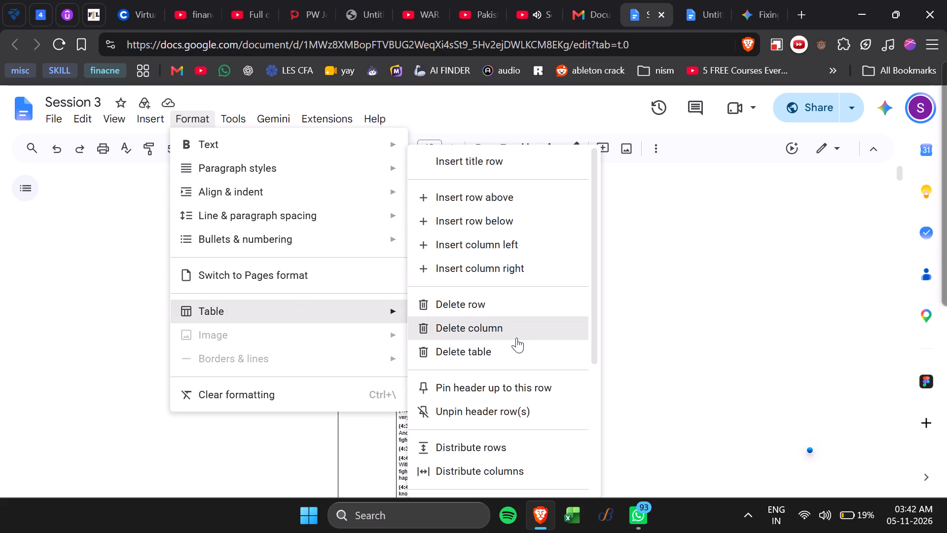
scroll(516, 338, "down", 3)
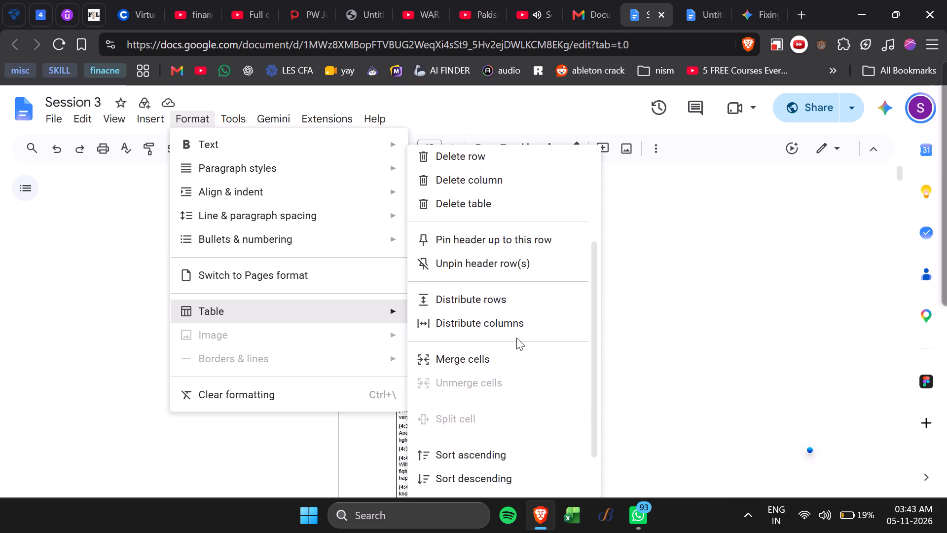
scroll(516, 338, "down", 3)
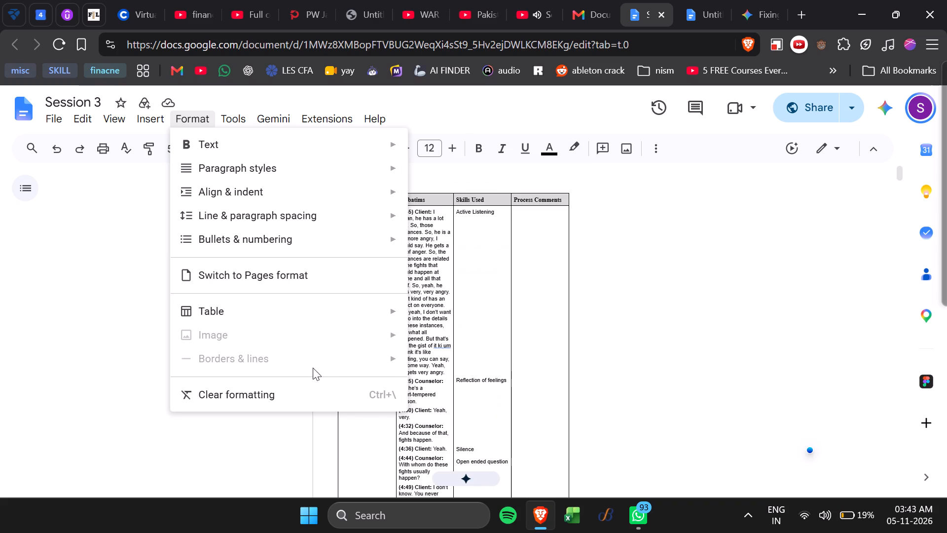
left_click(340, 398)
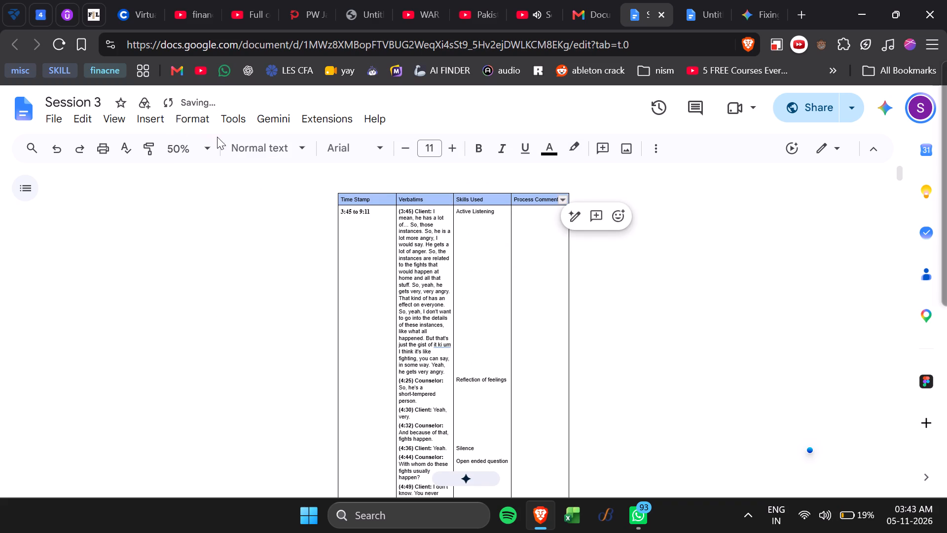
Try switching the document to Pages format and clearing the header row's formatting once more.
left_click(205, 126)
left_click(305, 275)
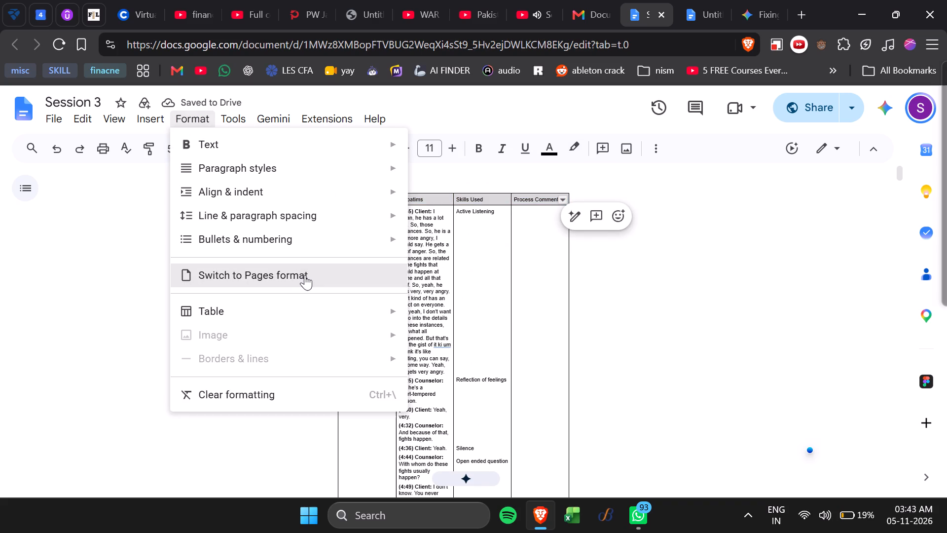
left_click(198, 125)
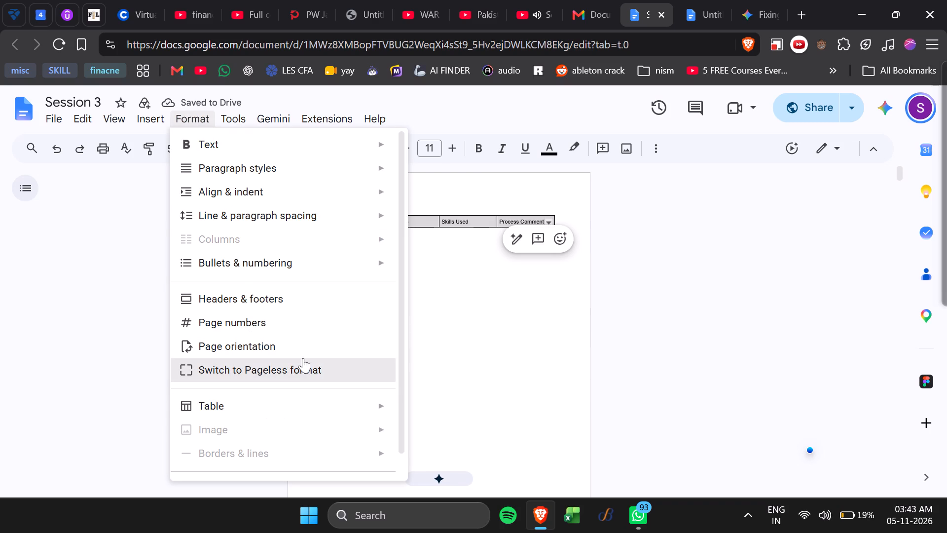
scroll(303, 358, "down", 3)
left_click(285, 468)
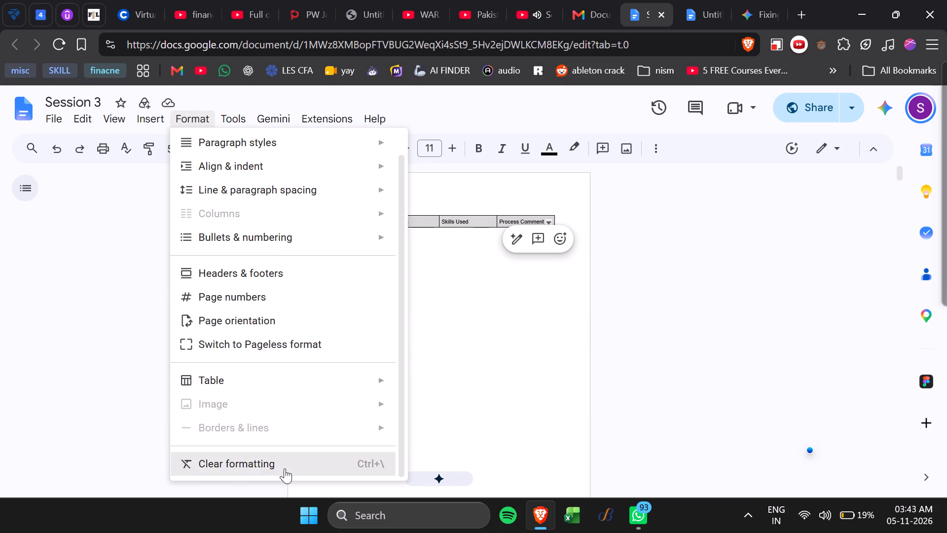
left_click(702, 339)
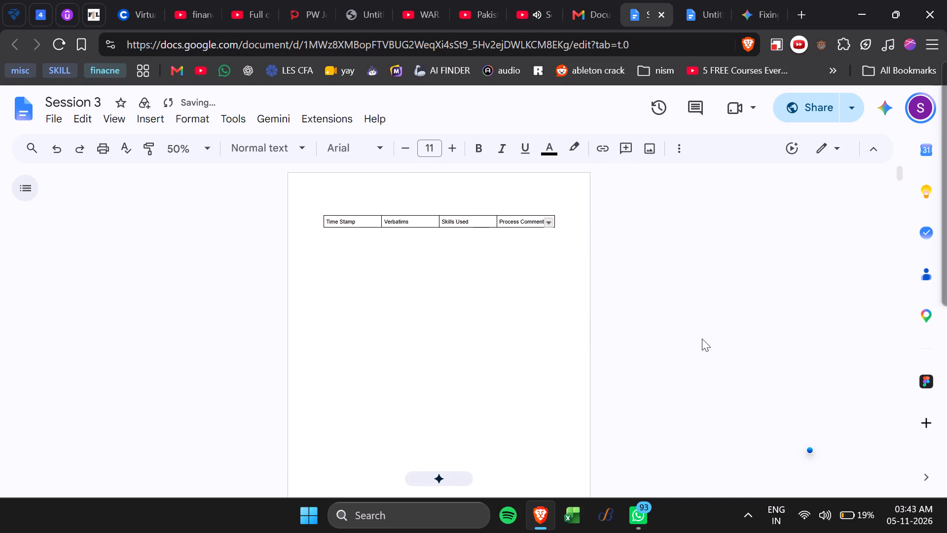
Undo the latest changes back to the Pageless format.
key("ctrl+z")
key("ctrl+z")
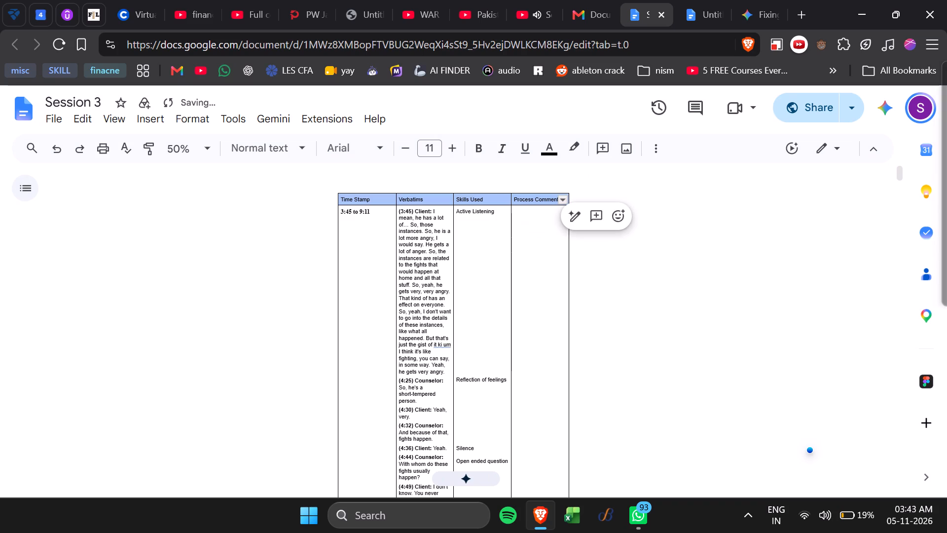
Switch the document to Pages format.
left_click(182, 114)
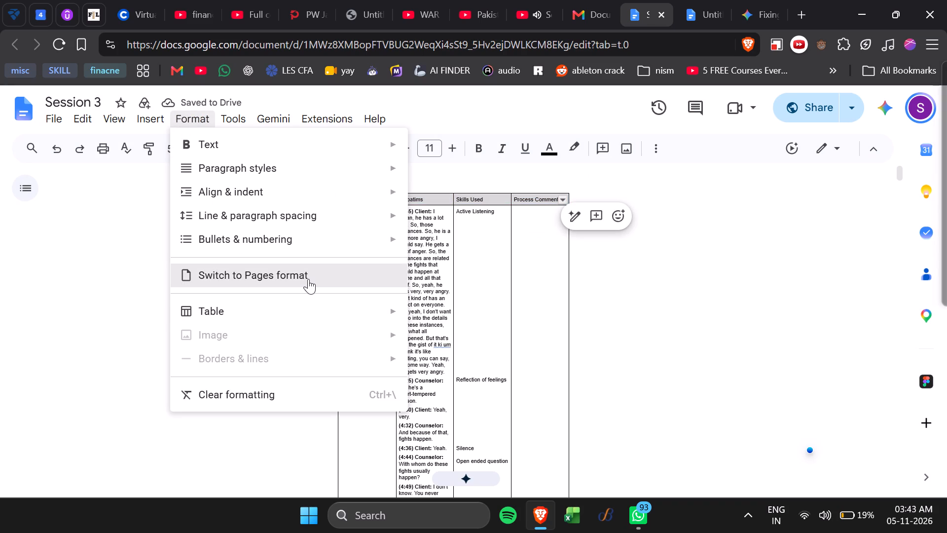
left_click(308, 279)
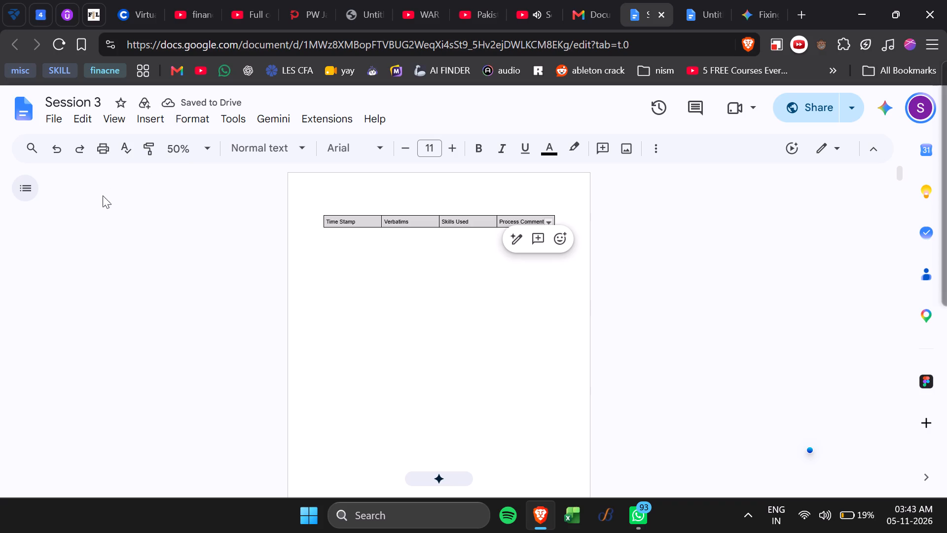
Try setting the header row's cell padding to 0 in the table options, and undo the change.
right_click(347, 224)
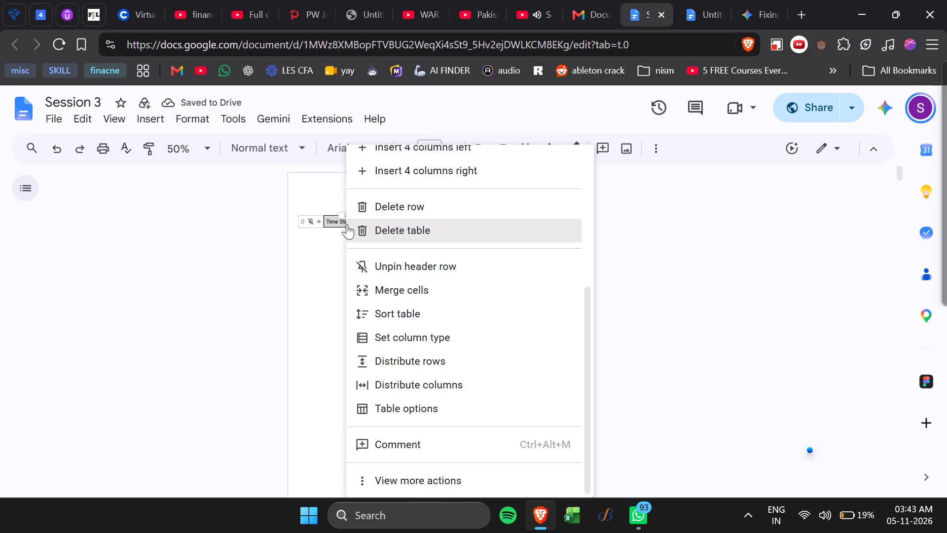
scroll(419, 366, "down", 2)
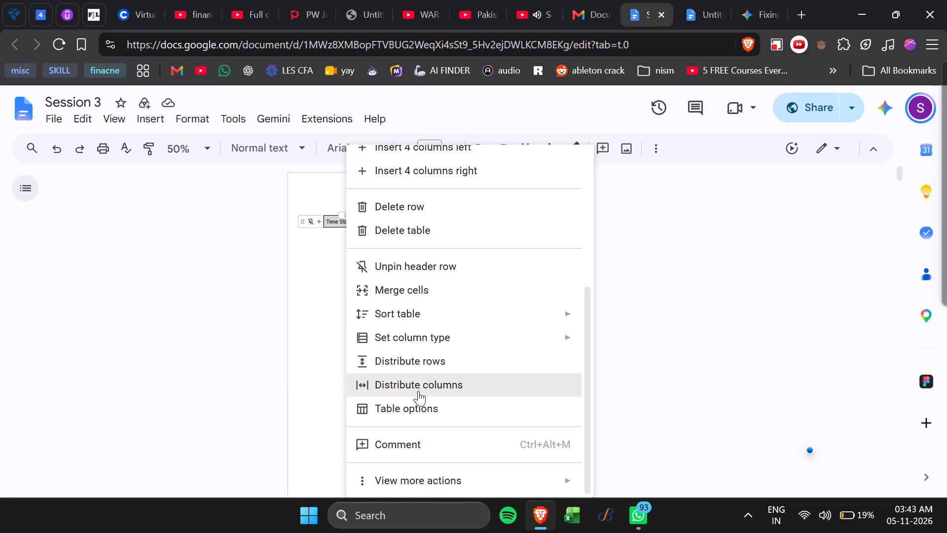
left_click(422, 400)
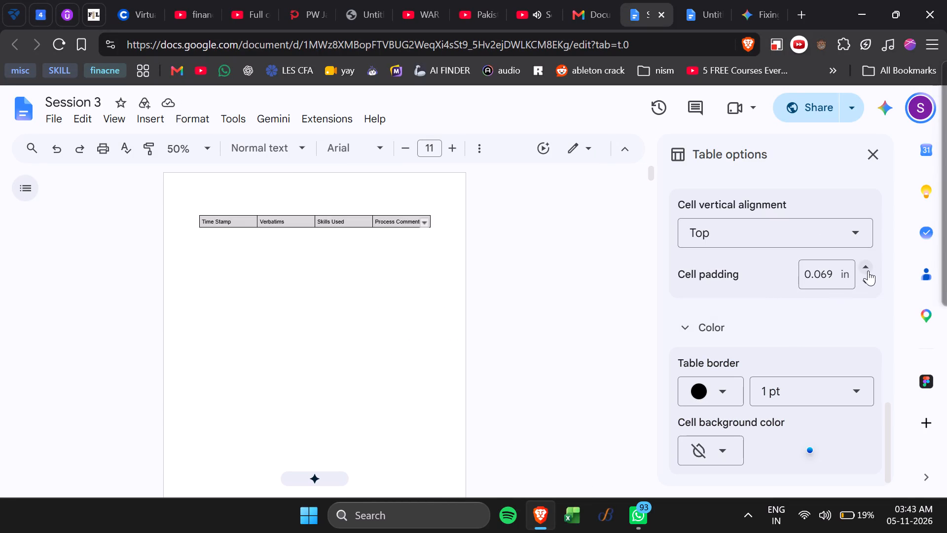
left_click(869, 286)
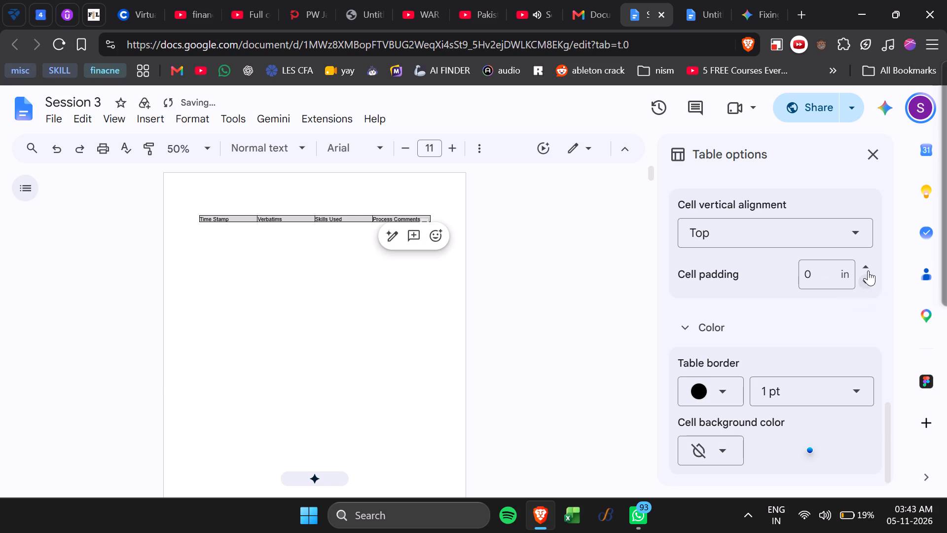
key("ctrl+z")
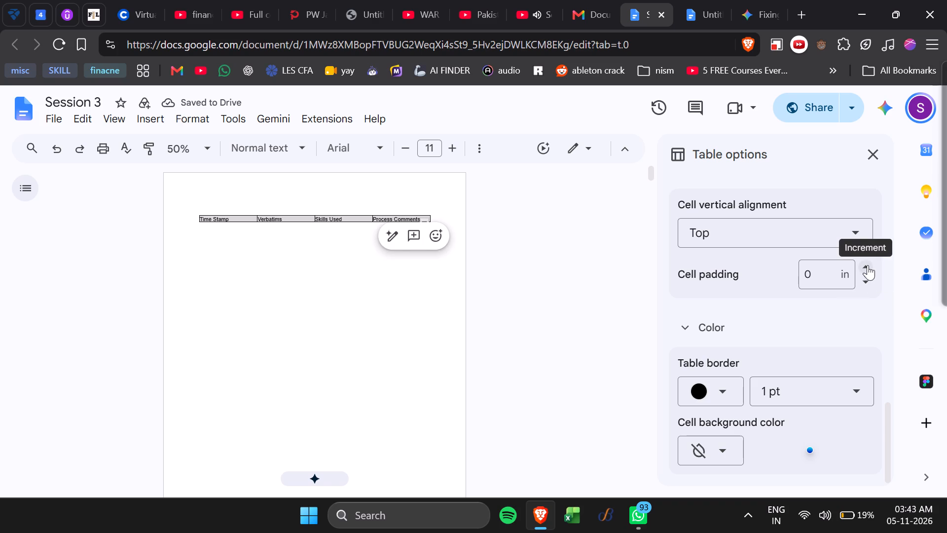
Look through the table options, from the cell and color settings back to the quick layouts.
scroll(772, 443, "down", 3)
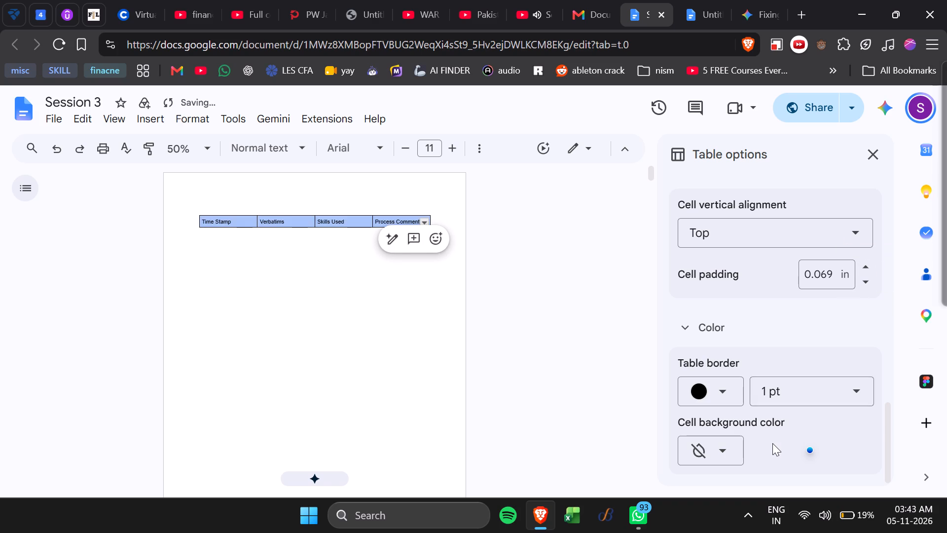
scroll(787, 349, "up", 3)
scroll(787, 349, "down", 5)
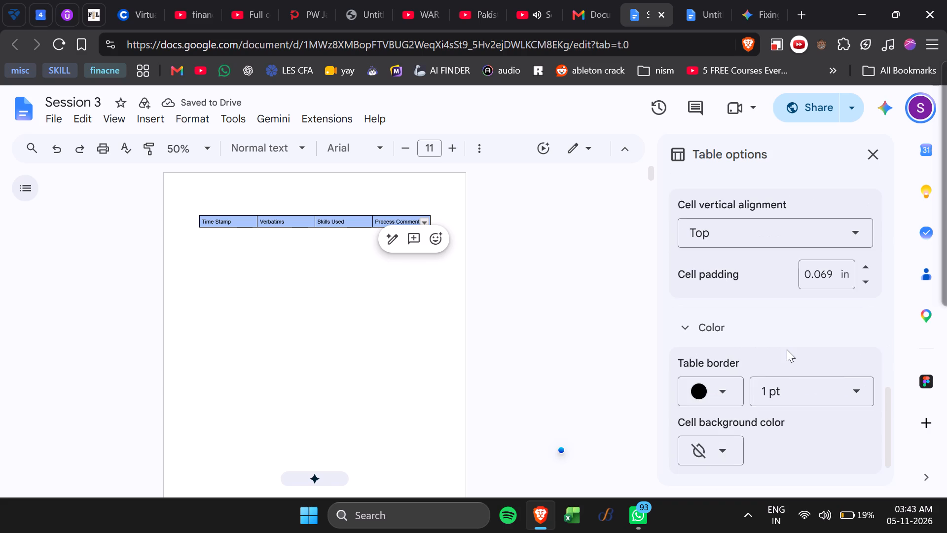
scroll(787, 349, "down", 2)
scroll(787, 349, "up", 6)
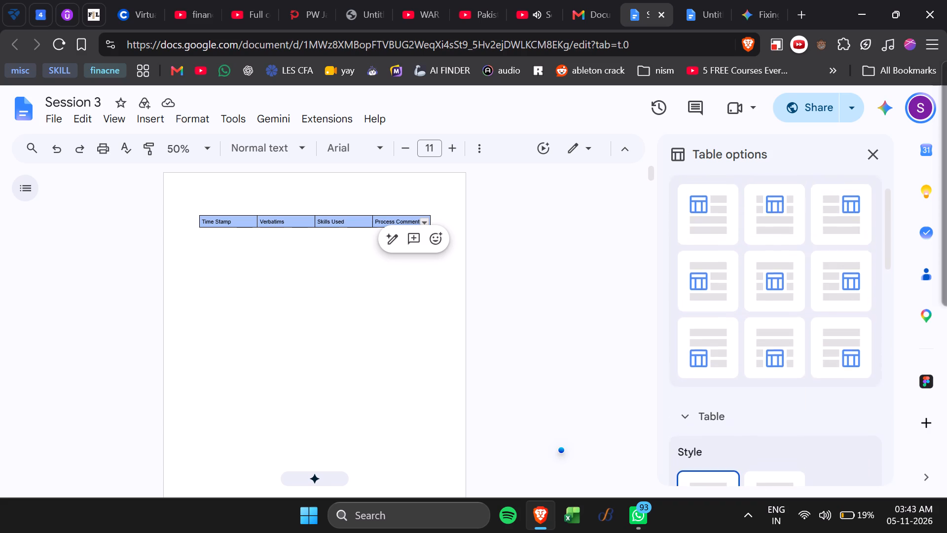
scroll(787, 349, "up", 3)
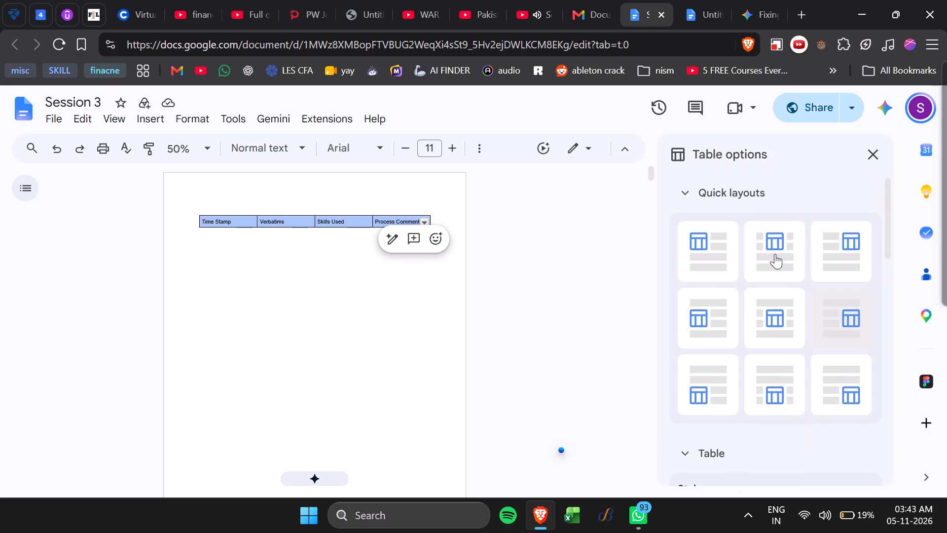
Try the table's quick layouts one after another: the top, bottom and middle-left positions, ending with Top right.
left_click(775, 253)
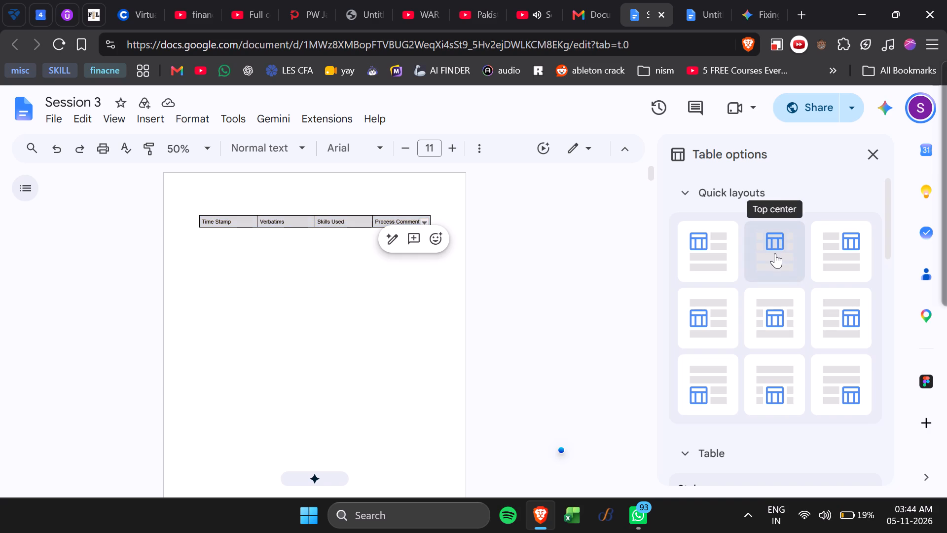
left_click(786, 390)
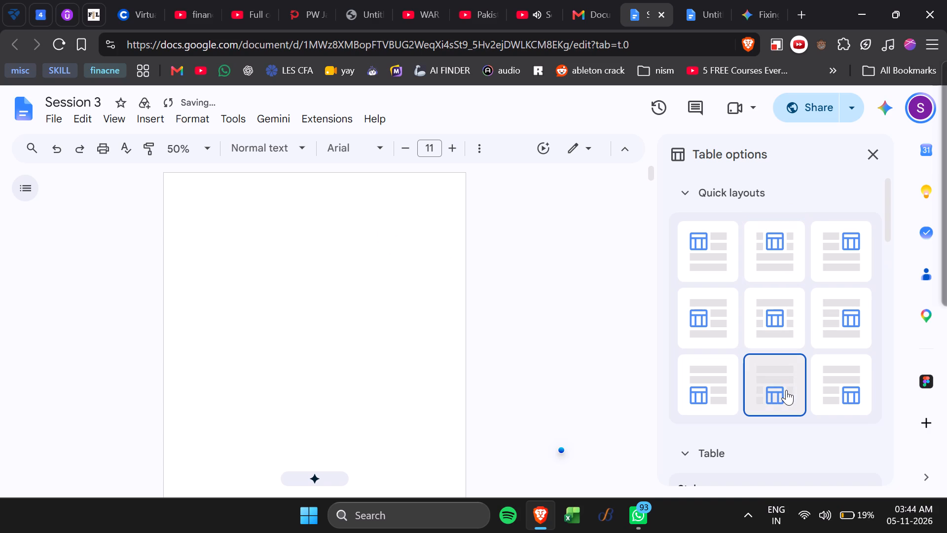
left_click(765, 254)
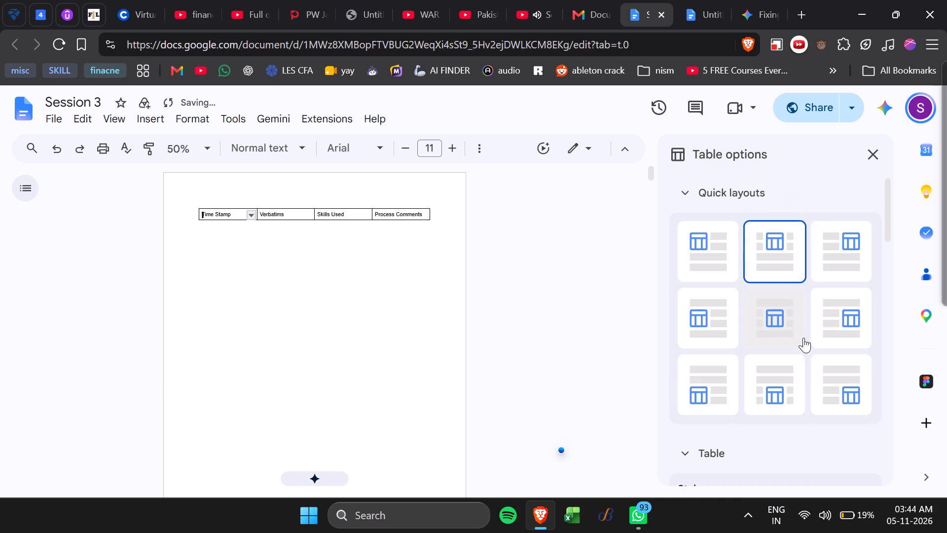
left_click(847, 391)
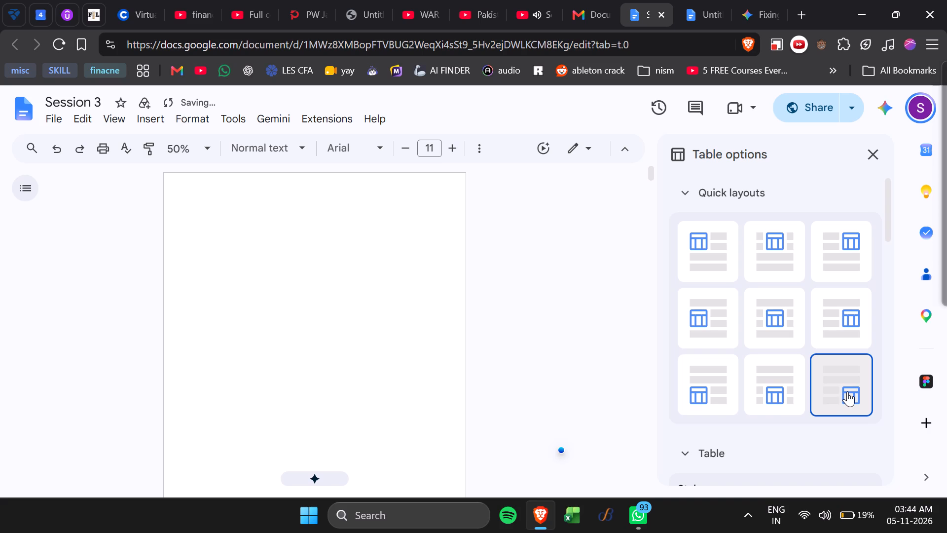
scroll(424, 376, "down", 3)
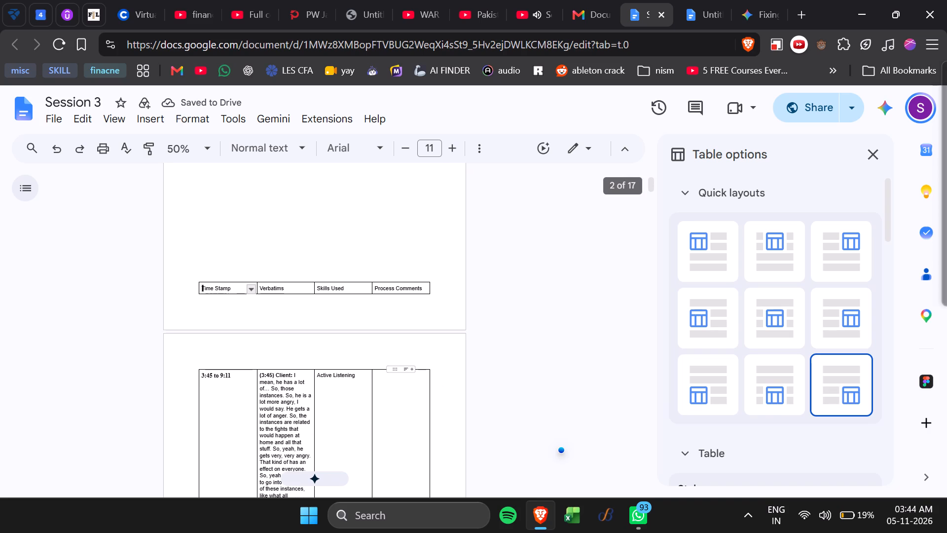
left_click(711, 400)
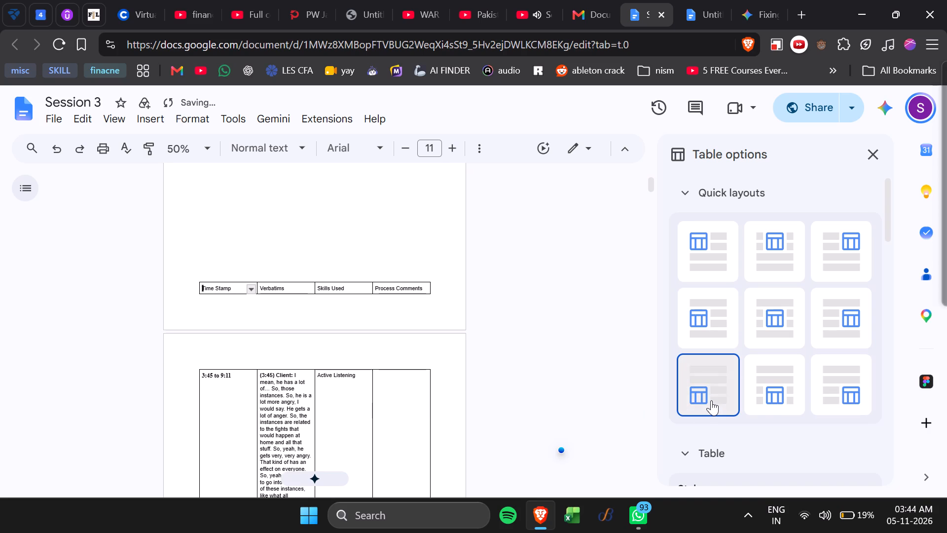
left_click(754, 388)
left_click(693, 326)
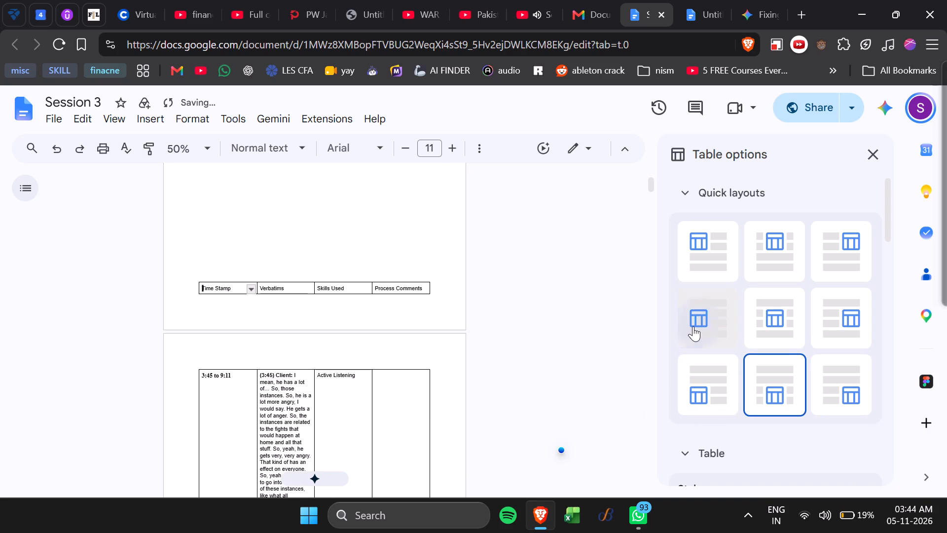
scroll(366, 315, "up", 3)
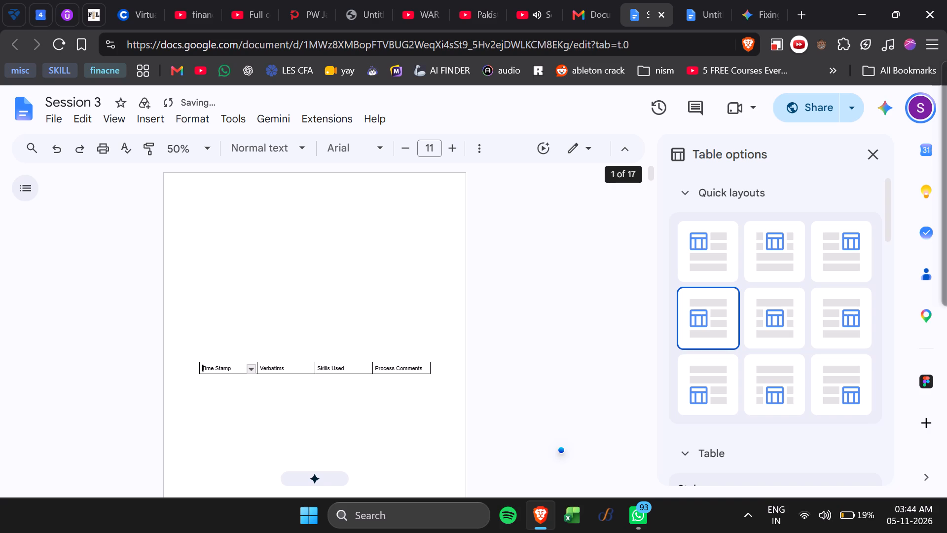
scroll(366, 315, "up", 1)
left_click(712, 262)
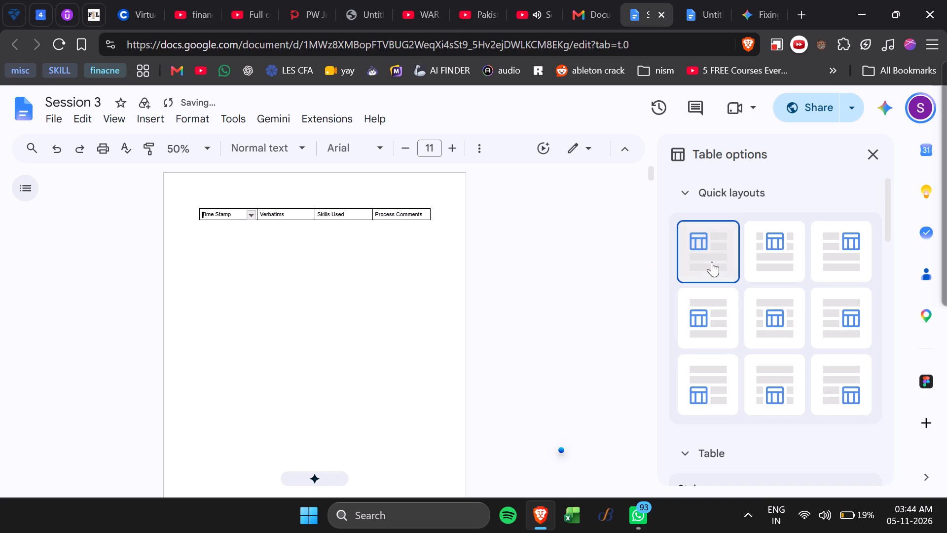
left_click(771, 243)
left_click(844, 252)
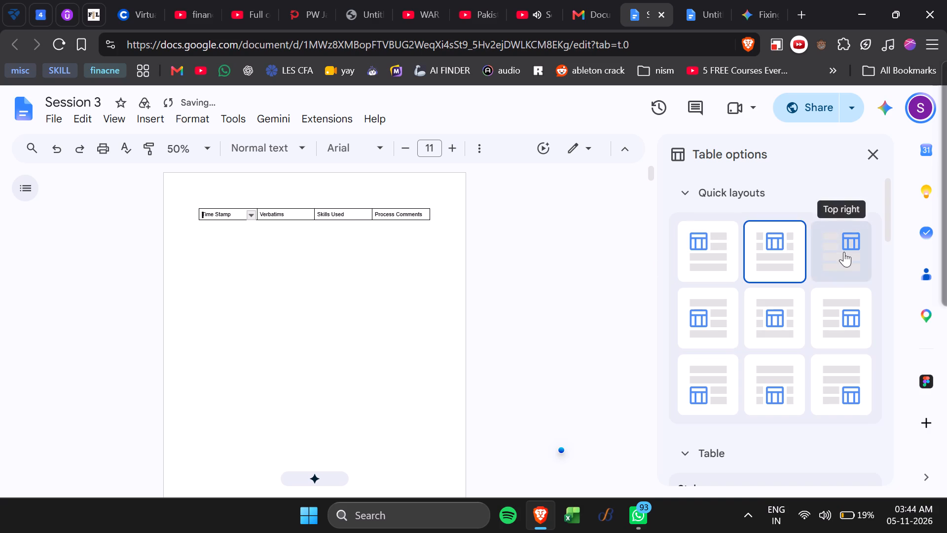
Set the table's style to Inline and its alignment to right.
scroll(791, 359, "down", 2)
left_click(699, 381)
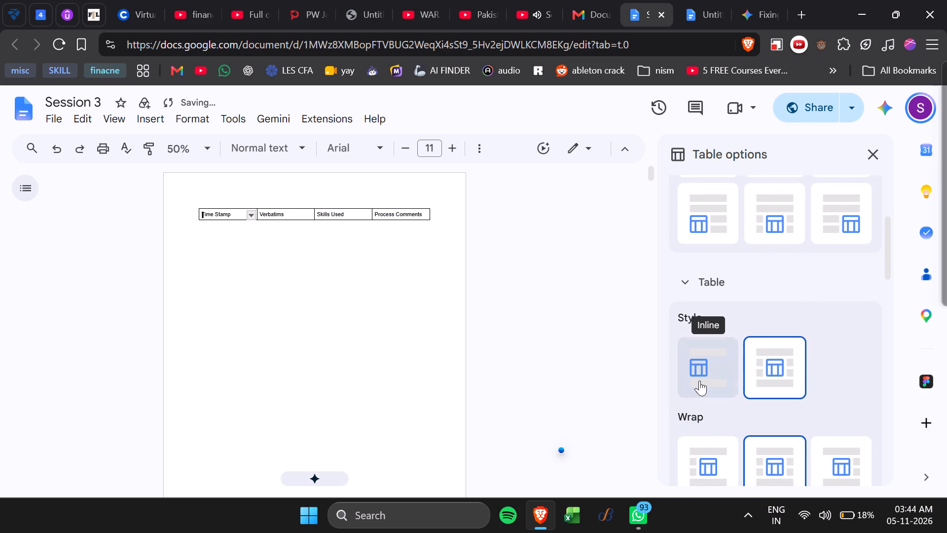
scroll(699, 381, "down", 1)
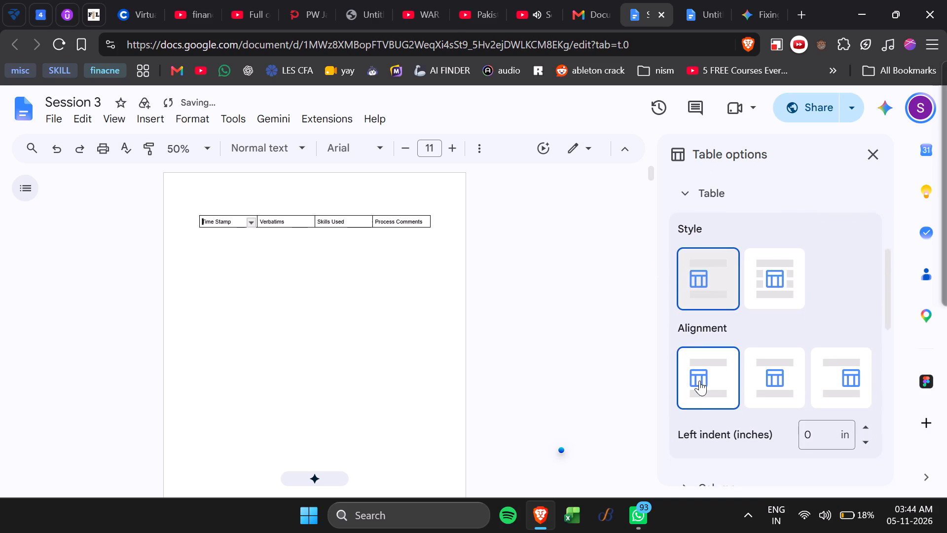
scroll(699, 381, "down", 1)
left_click(771, 376)
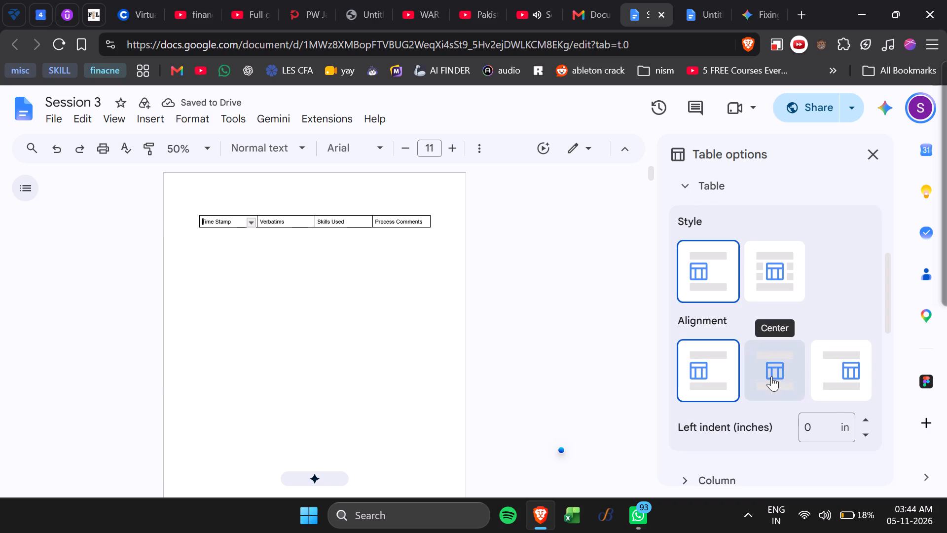
left_click(829, 383)
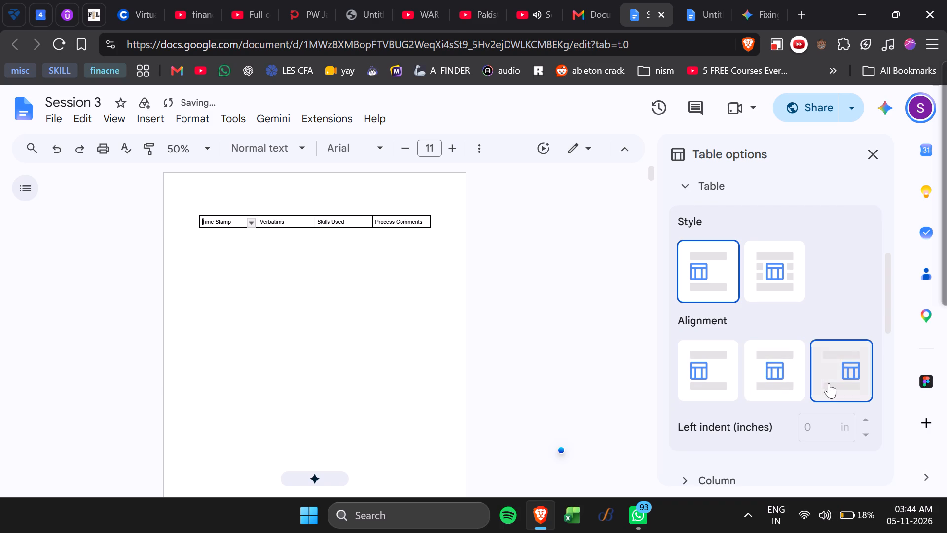
Examine the column width, column data type and row settings in the table options.
scroll(769, 380, "down", 3)
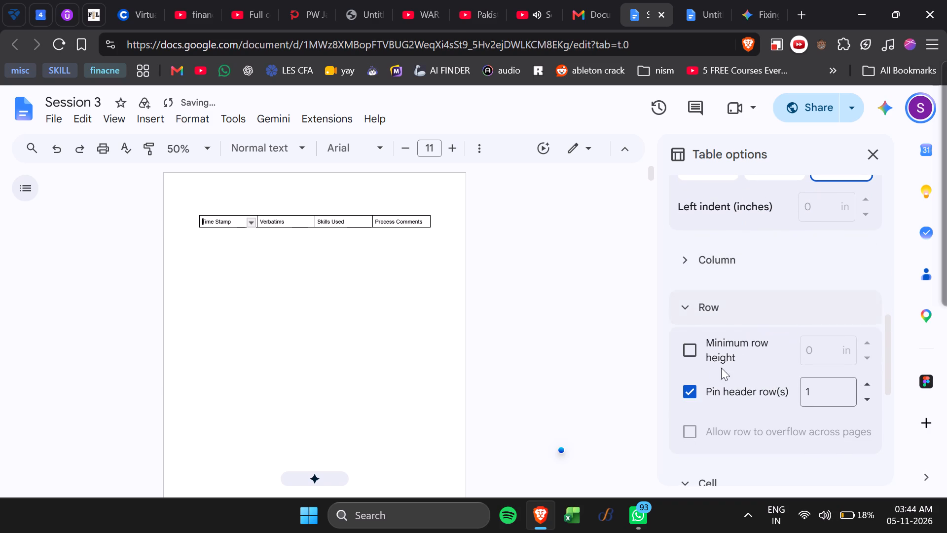
left_click(727, 267)
scroll(727, 267, "down", 1)
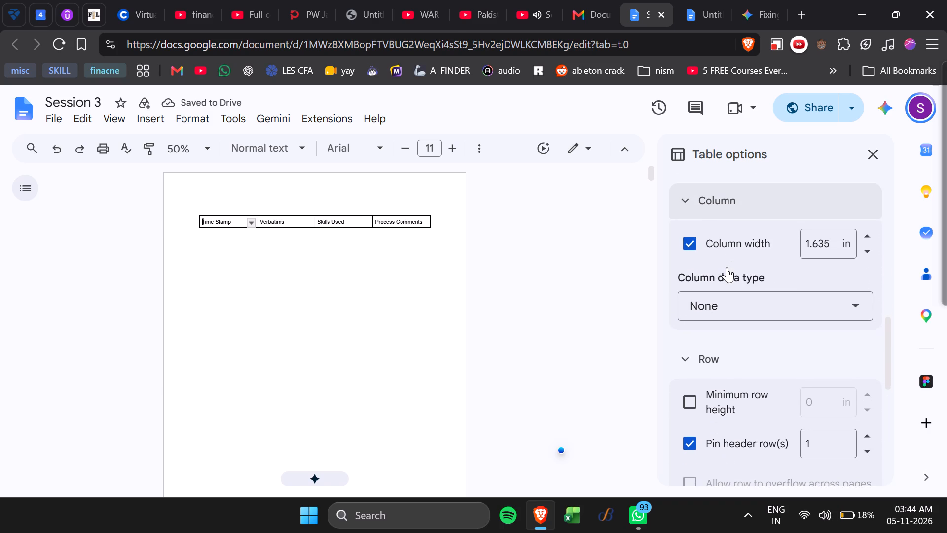
scroll(727, 267, "down", 1)
left_click(743, 301)
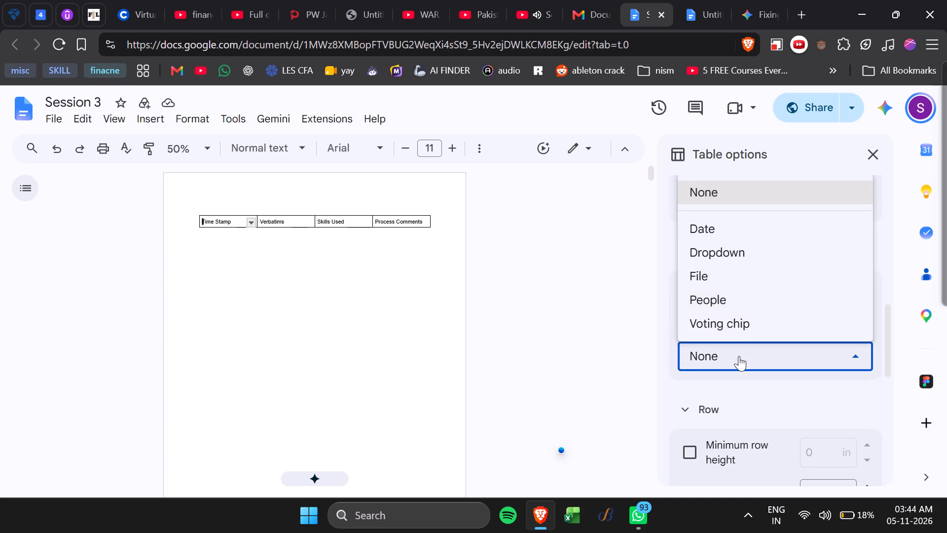
left_click(739, 356)
scroll(739, 356, "down", 3)
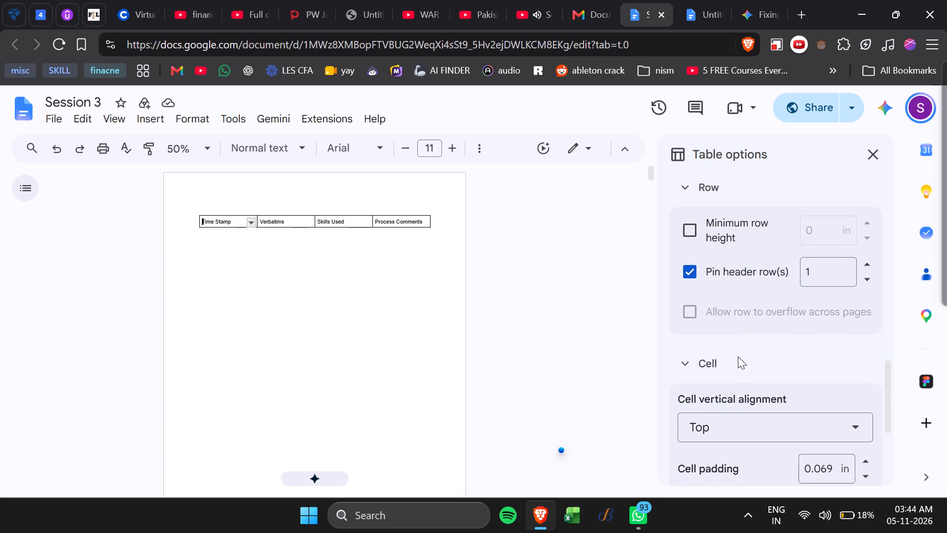
Set the cell vertical alignment to Middle and close the table options.
scroll(702, 390, "down", 4)
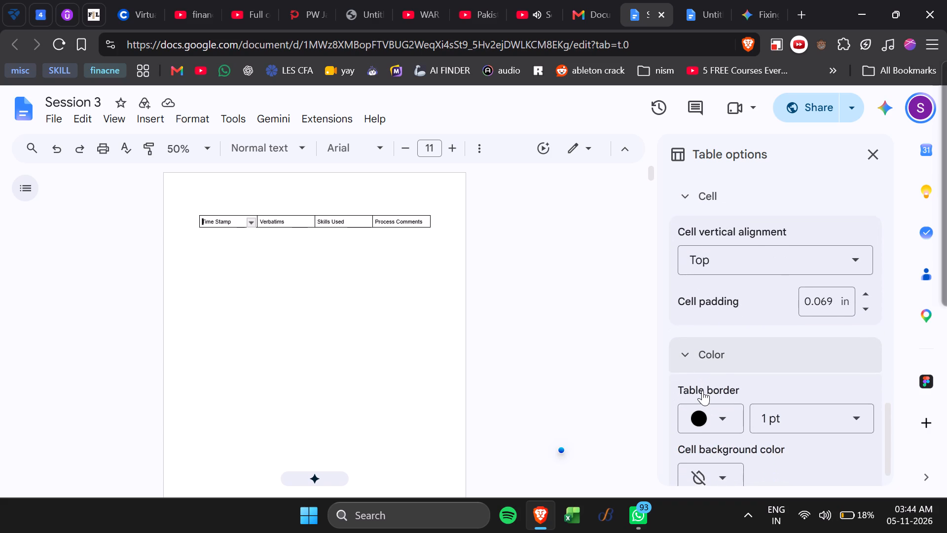
scroll(702, 390, "down", 1)
left_click(738, 256)
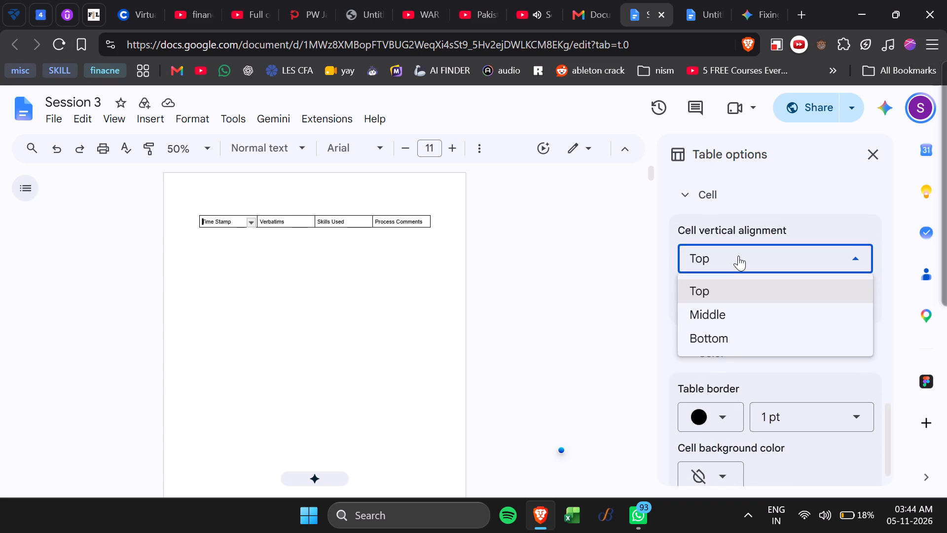
left_click(727, 315)
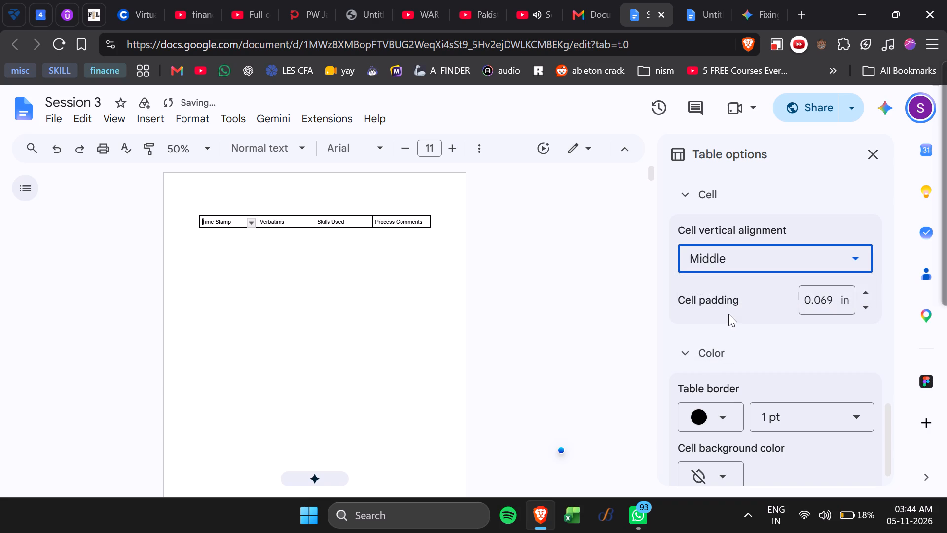
scroll(739, 323, "down", 2)
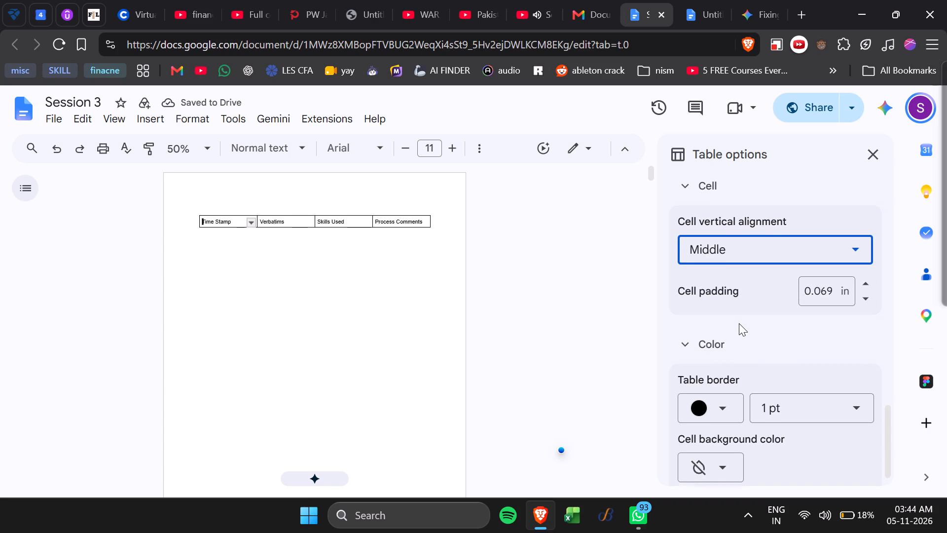
scroll(739, 323, "down", 2)
scroll(763, 443, "down", 1)
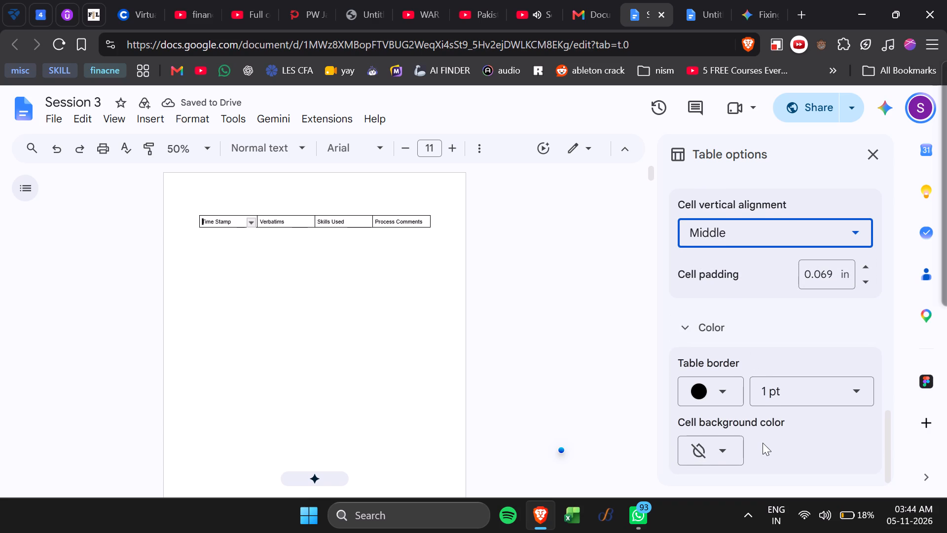
left_click(869, 161)
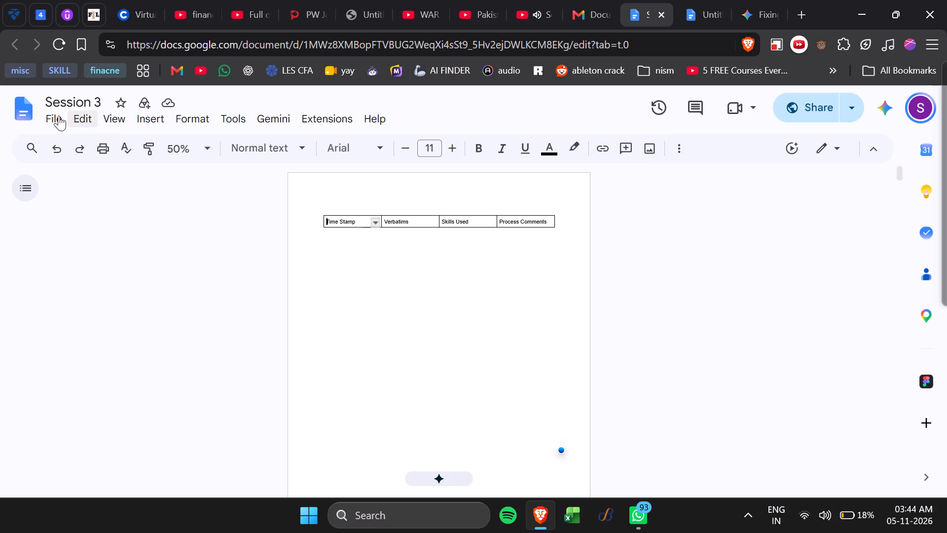
Download the Session 3 document as a Microsoft Word file named Session 3 in the Downloads folder.
left_click(59, 115)
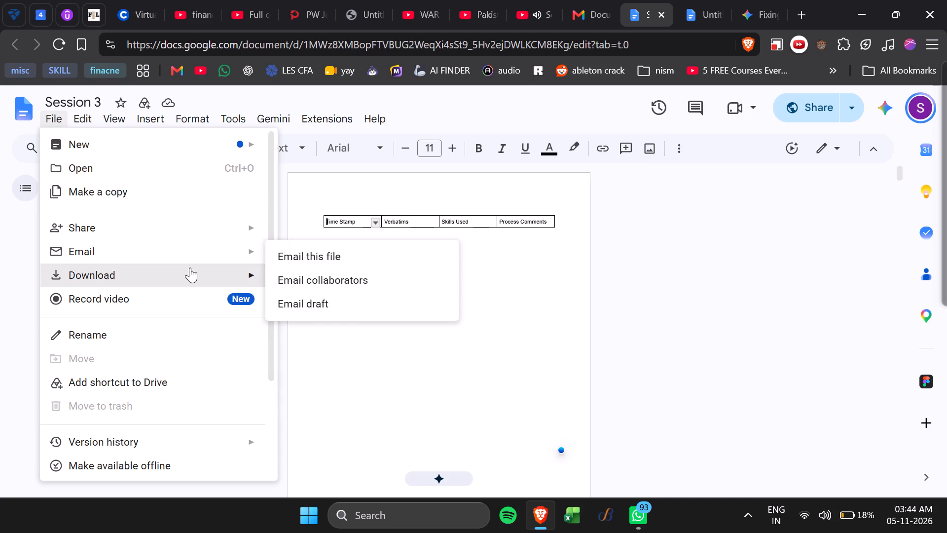
left_click(351, 282)
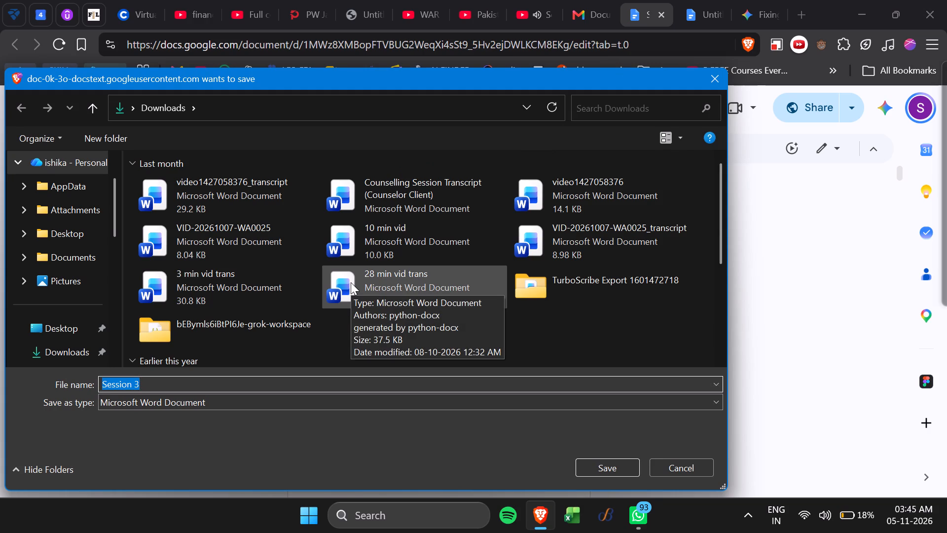
key("Return")
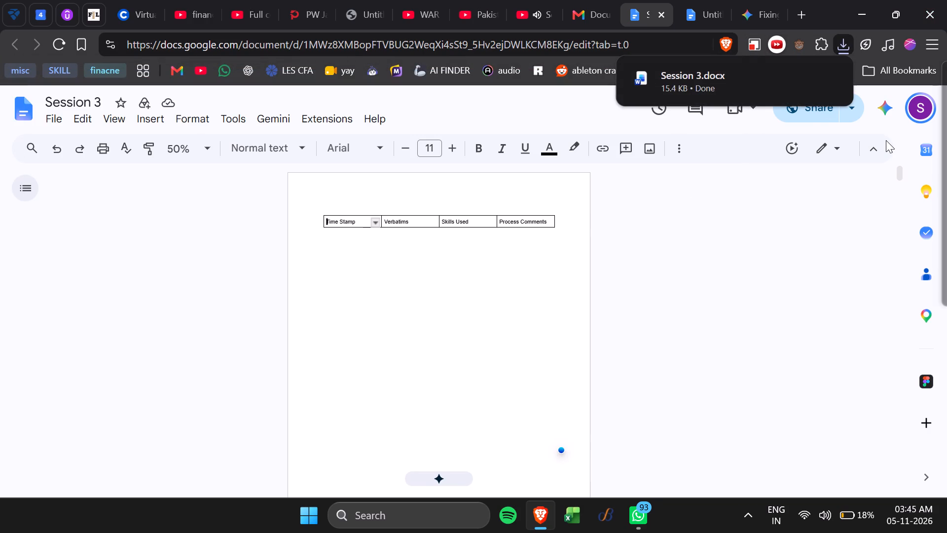
Open the downloaded Session 3.docx in Microsoft Word and enable editing.
double_click(691, 94)
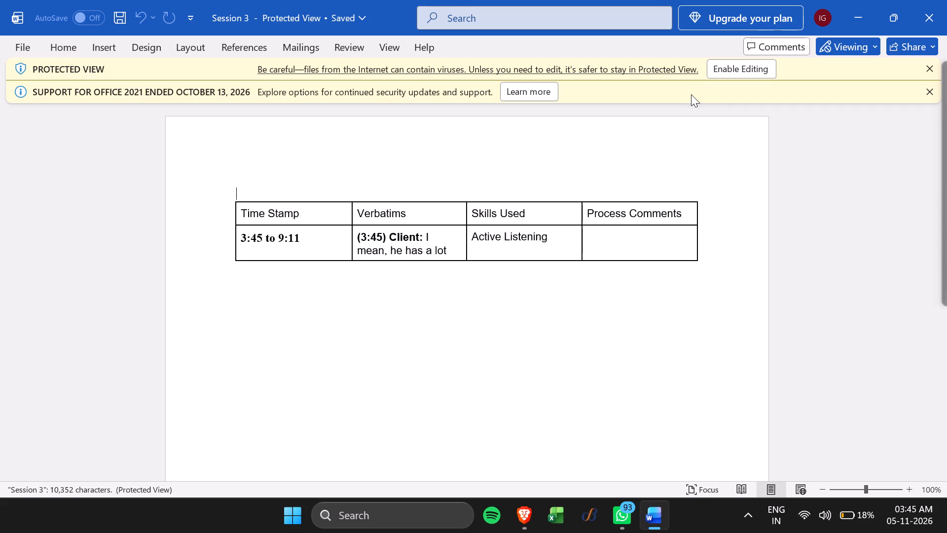
scroll(588, 269, "down", 8)
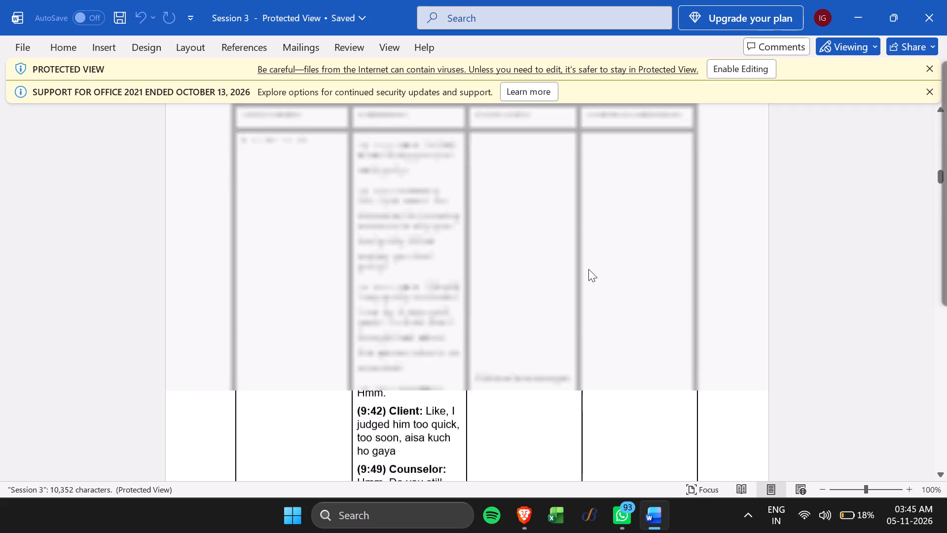
scroll(588, 269, "up", 20)
scroll(588, 269, "up", 5)
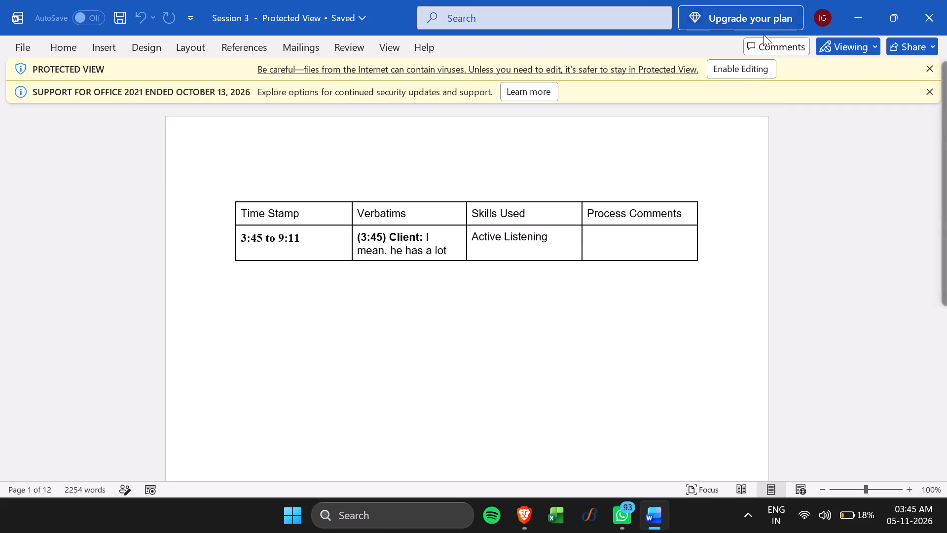
left_click(742, 71)
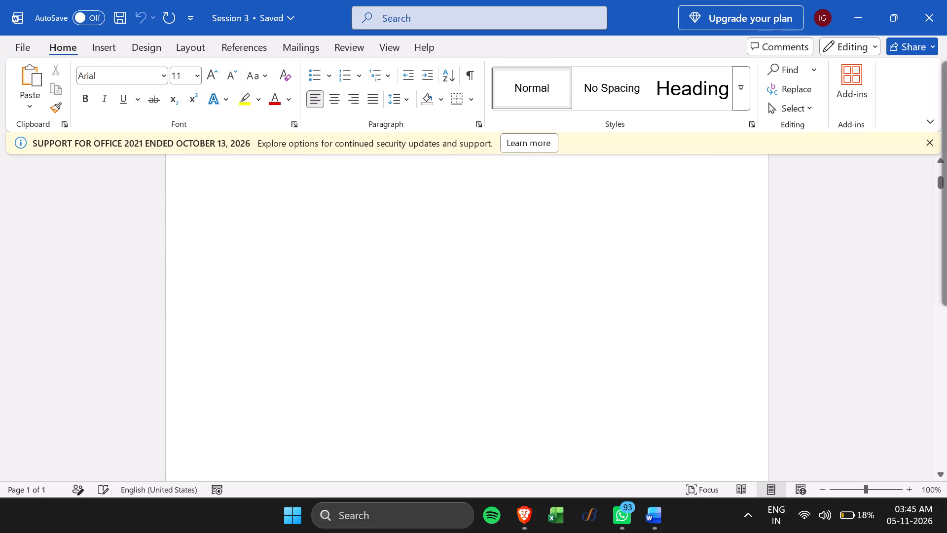
Examine the row, alt text, cell and table settings in the properties of the 3:45 to 9:11 row, and leave them unchanged.
left_click(397, 304)
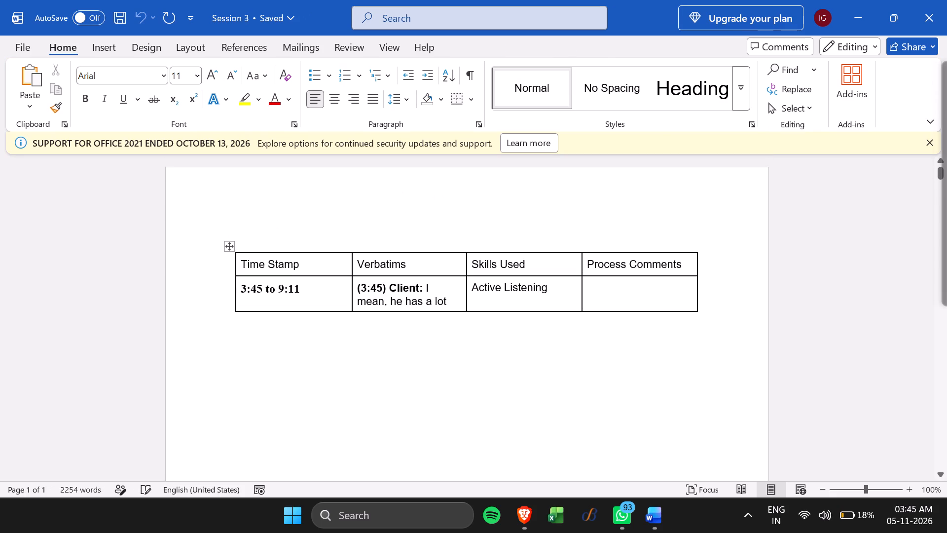
right_click(397, 304)
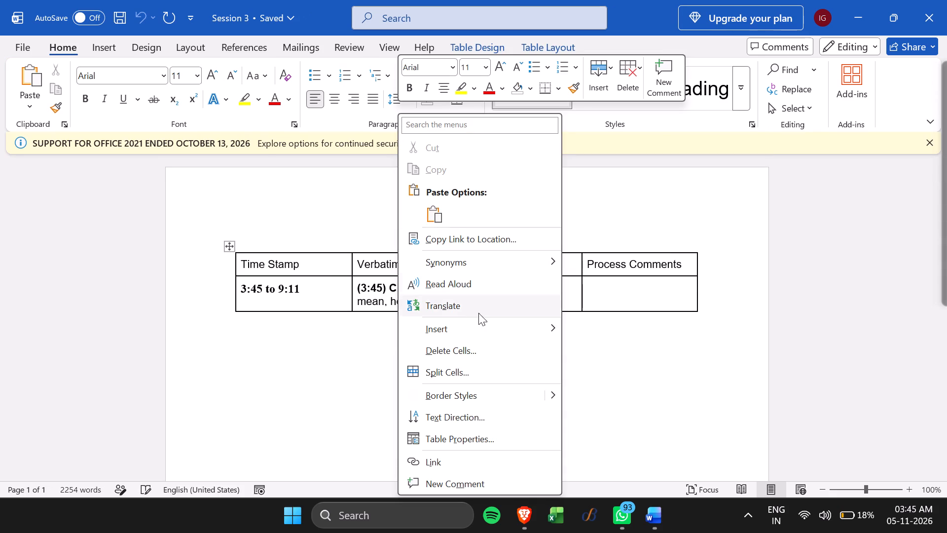
left_click(478, 439)
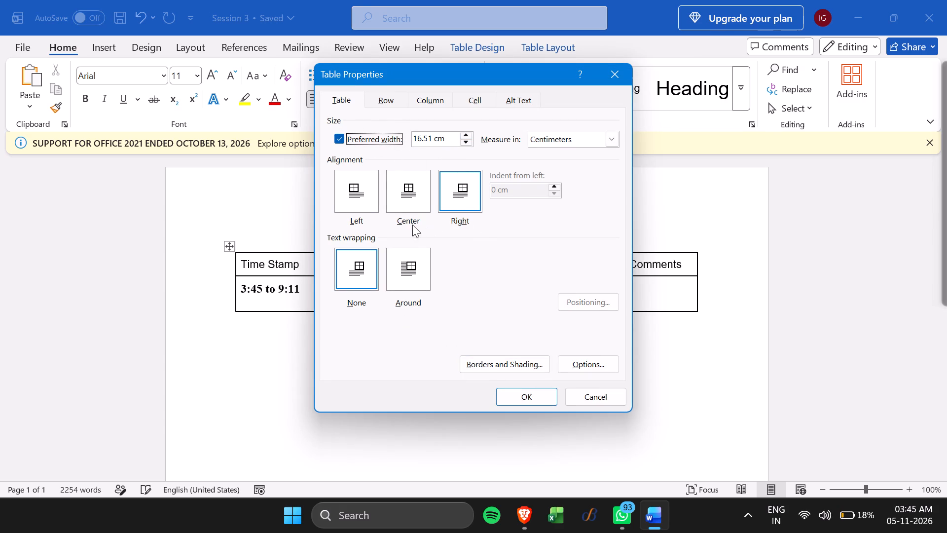
left_click(383, 107)
left_click(391, 105)
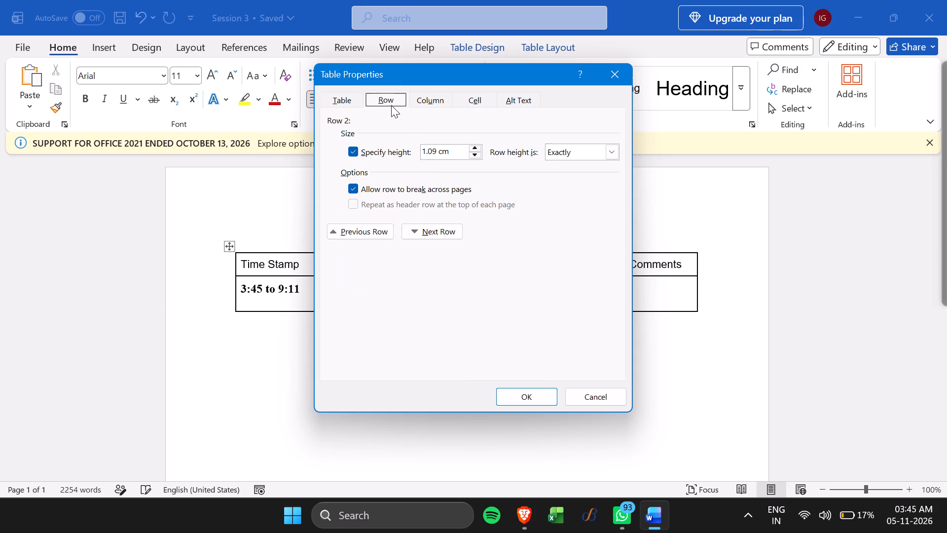
left_click(355, 190)
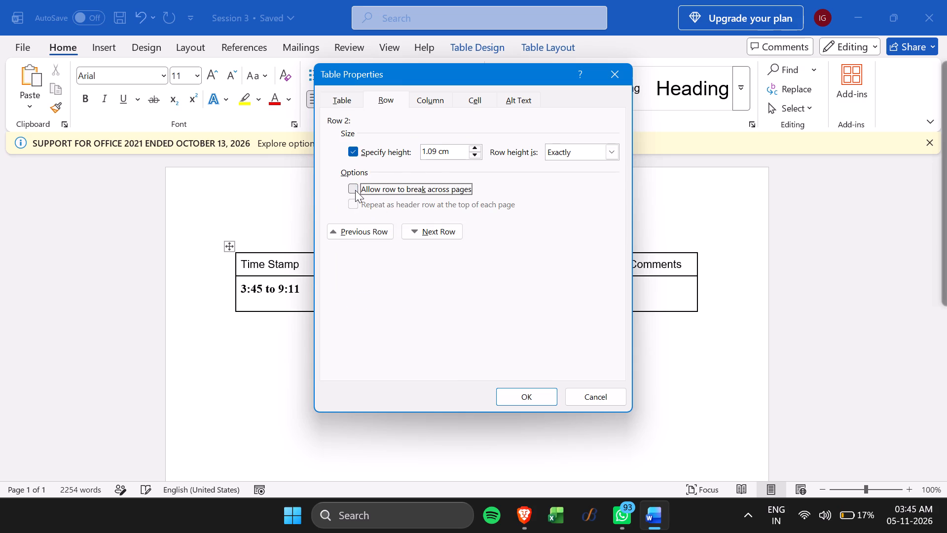
left_click(355, 190)
left_click(509, 100)
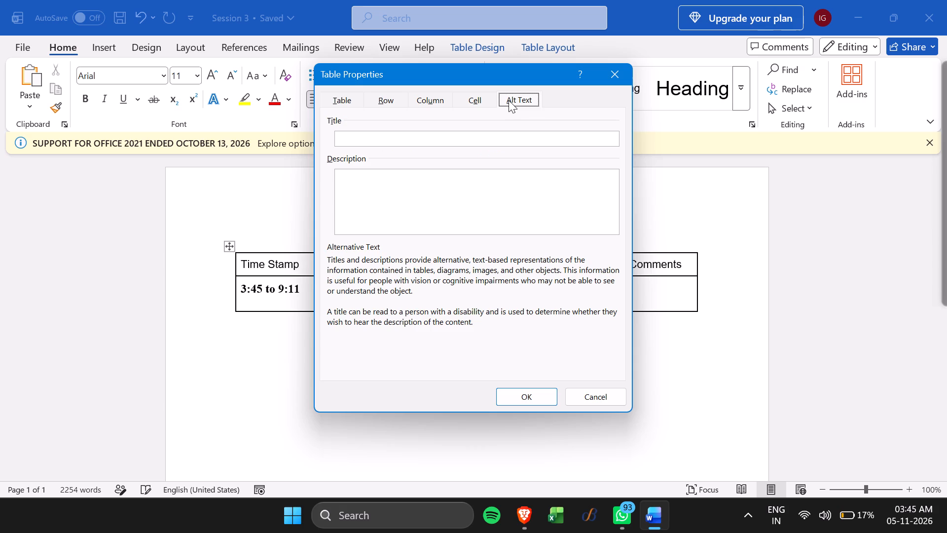
left_click(483, 95)
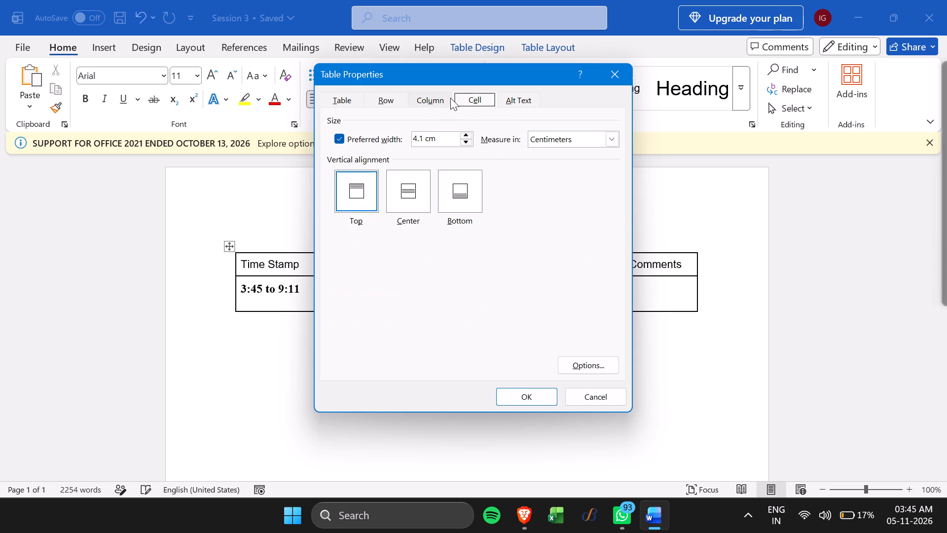
left_click(450, 98)
left_click(393, 98)
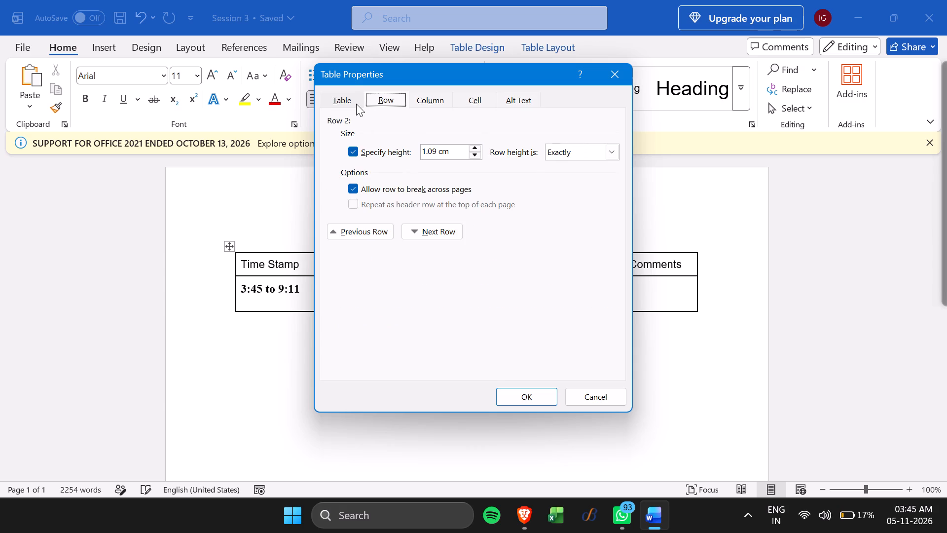
left_click(352, 104)
scroll(525, 254, "down", 1)
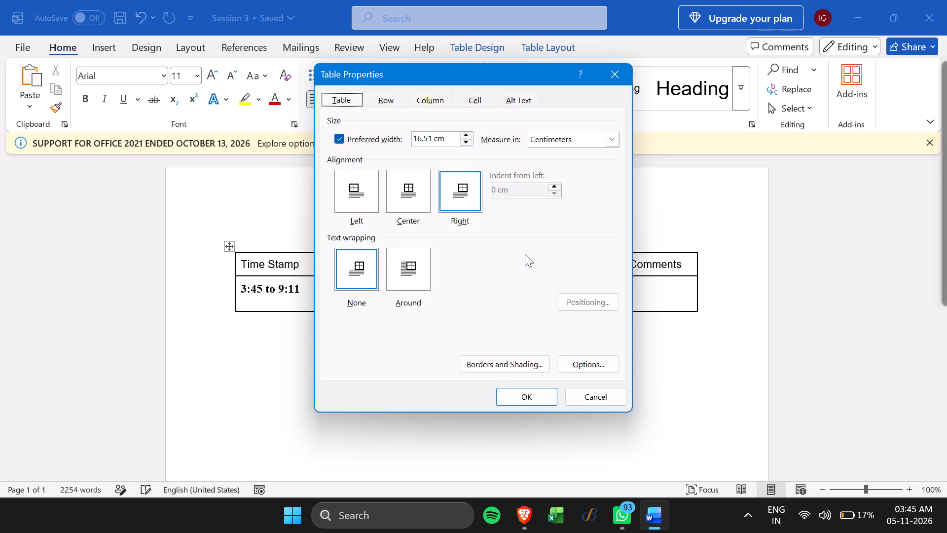
left_click(606, 394)
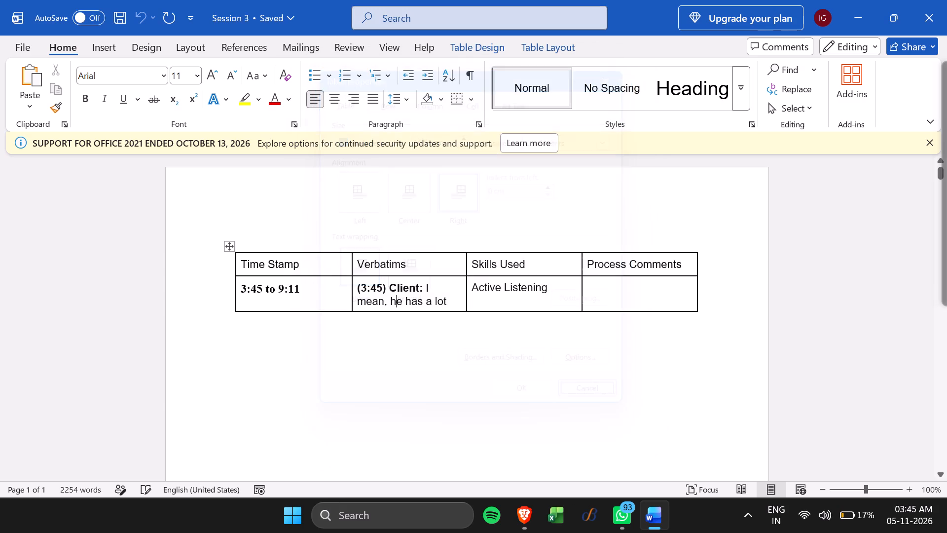
Move the whole transcript table down to about a third of the way down the first page.
left_click(412, 194)
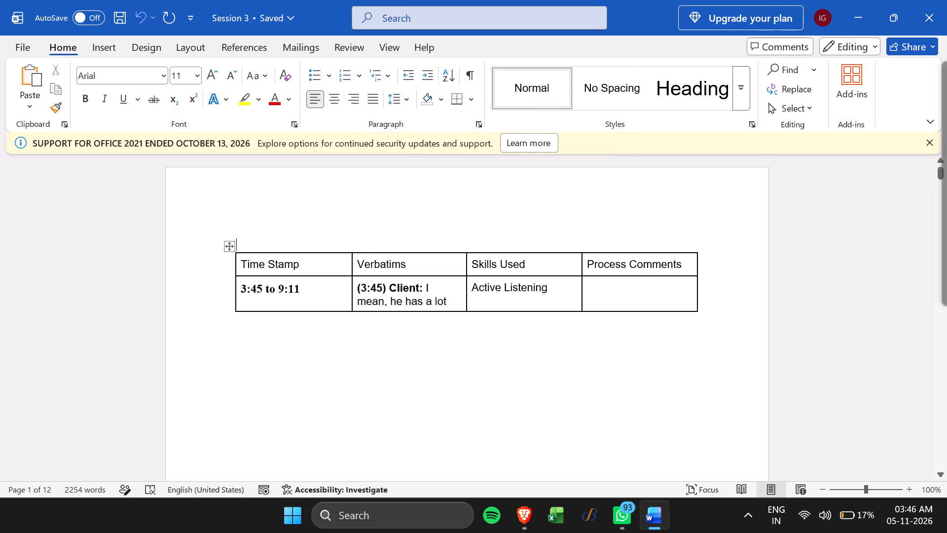
scroll(258, 344, "down", 6)
scroll(258, 344, "up", 1)
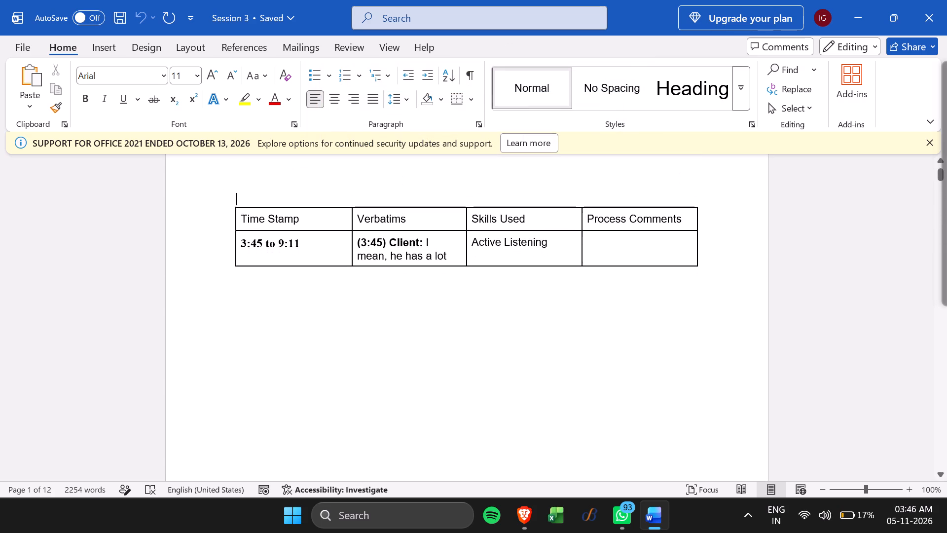
left_click(253, 332)
left_click(253, 332)
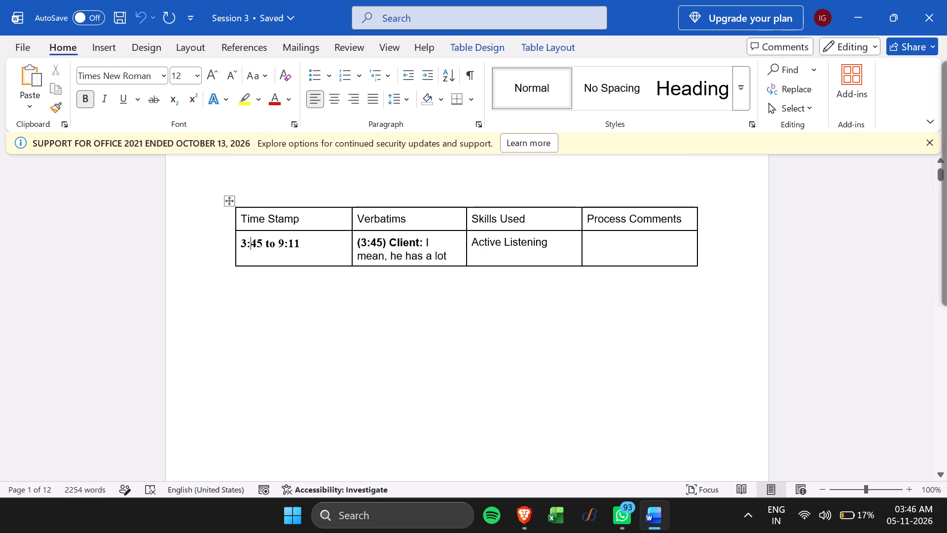
left_click_drag(227, 201, 236, 343)
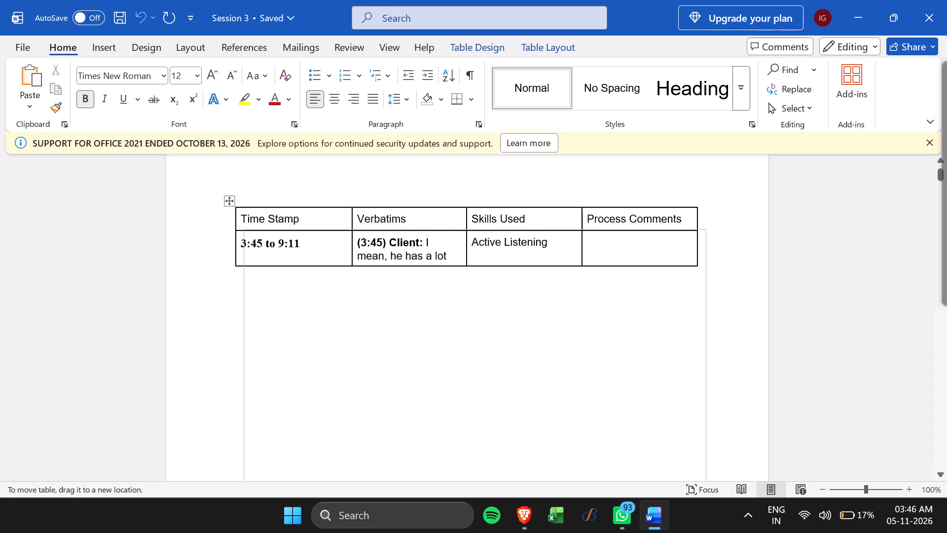
left_click_drag(236, 343, 225, 340)
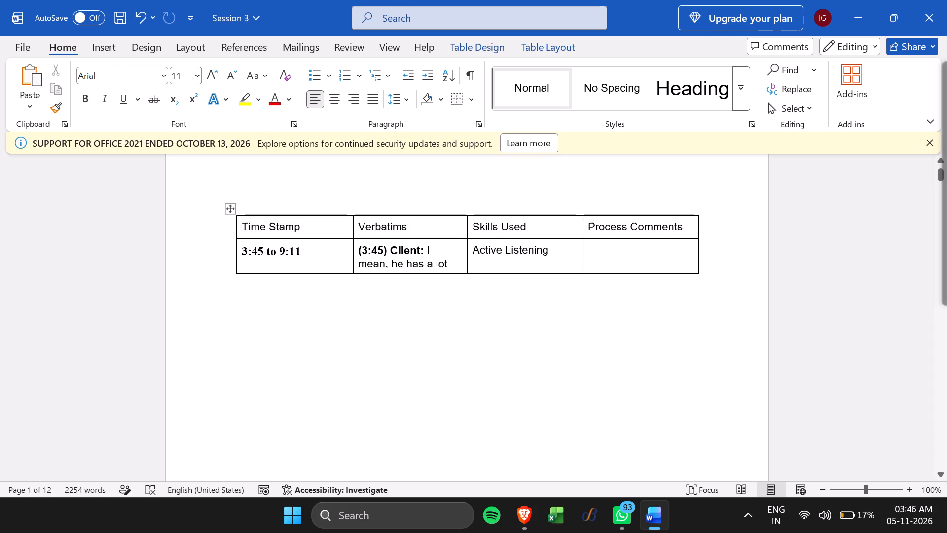
left_click_drag(233, 213, 229, 203)
left_click_drag(229, 209, 215, 354)
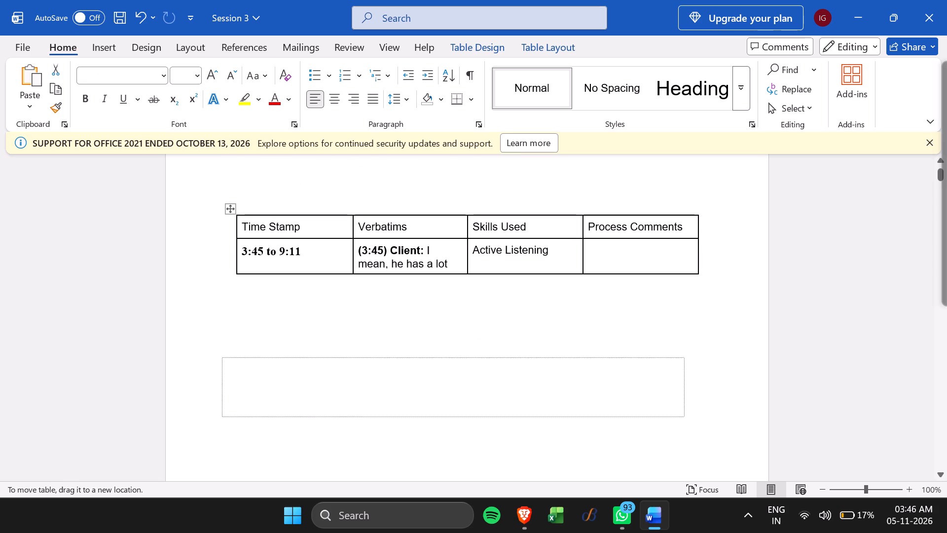
left_click_drag(215, 354, 224, 367)
scroll(224, 367, "down", 5)
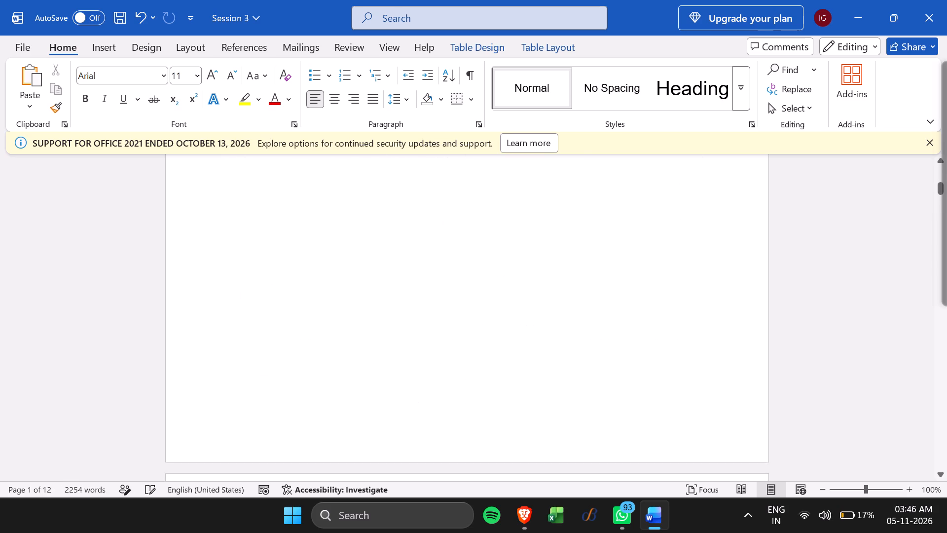
scroll(224, 367, "up", 1)
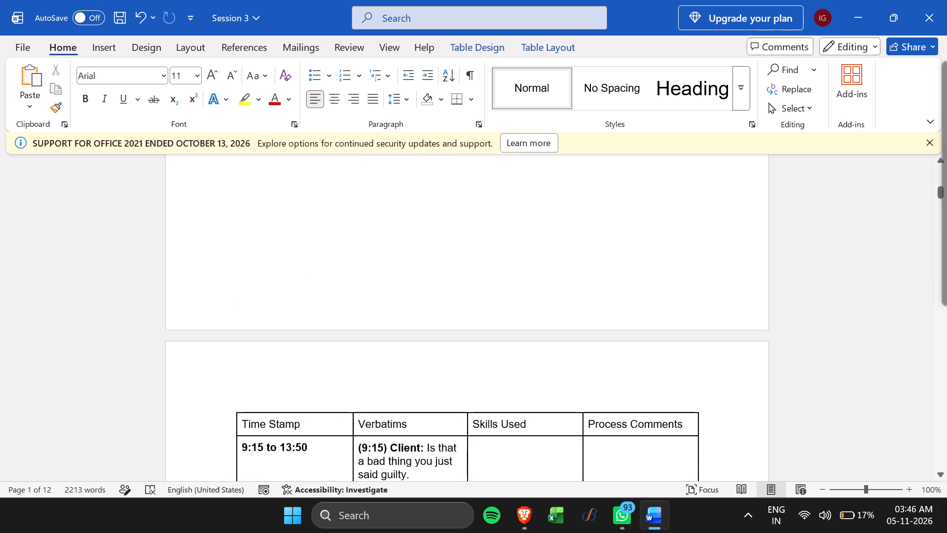
scroll(224, 367, "up", 1)
Turn off repeating the Time Stamp header row at the top of each page in the table properties.
left_click(279, 426)
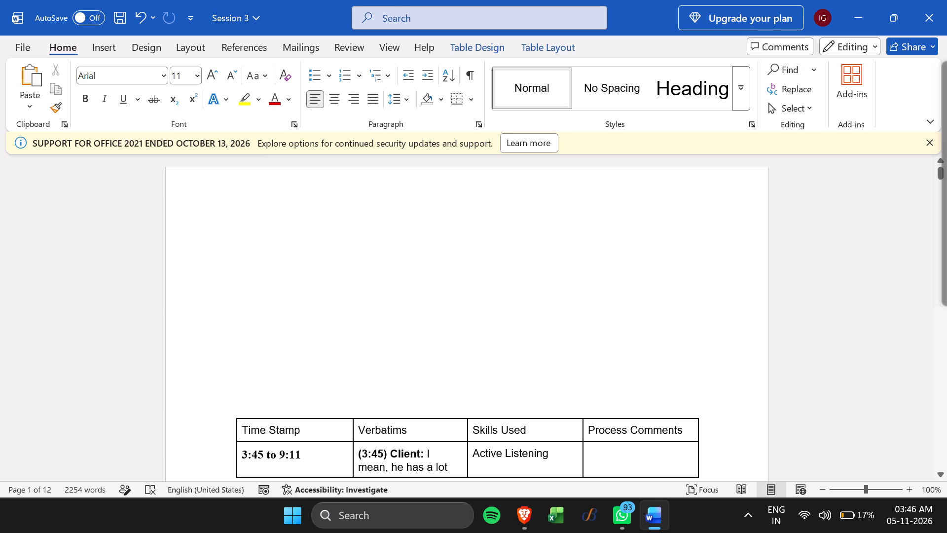
right_click(242, 431)
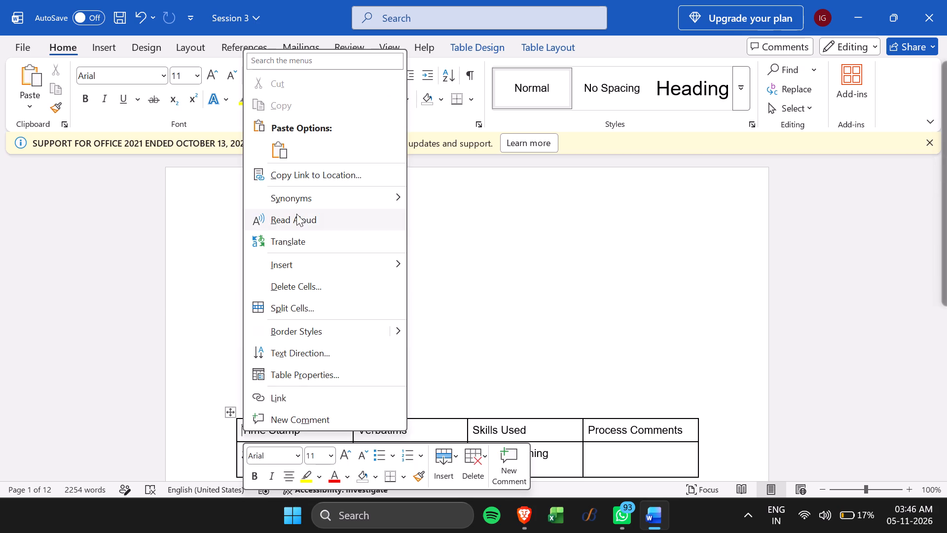
left_click(346, 369)
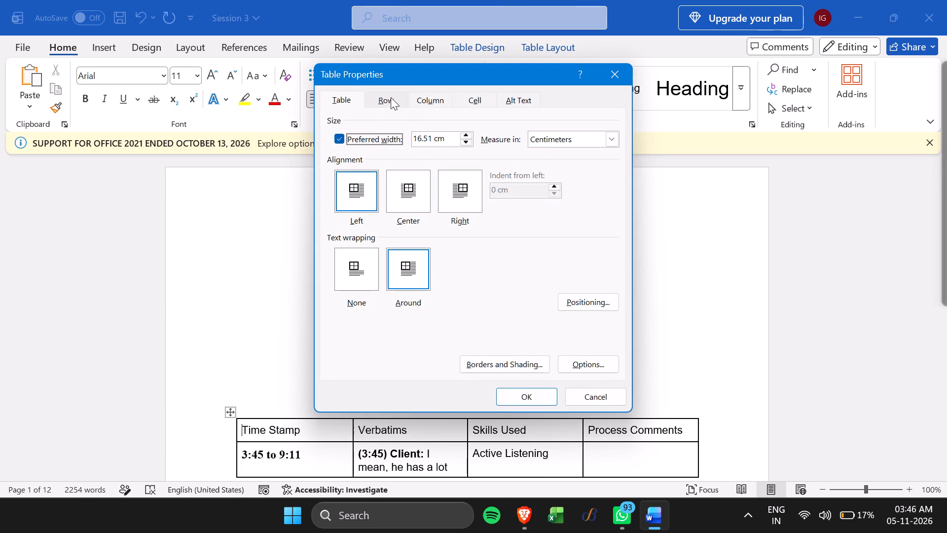
left_click(391, 102)
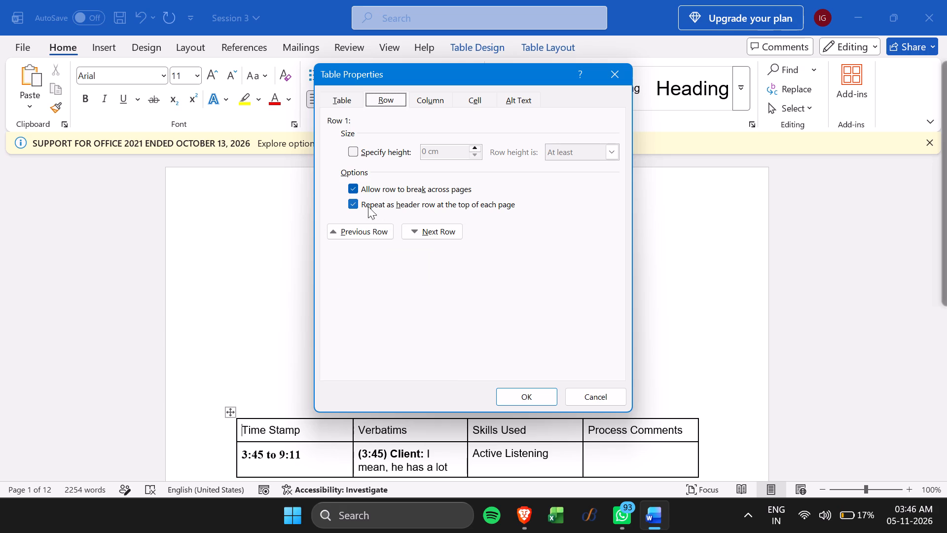
left_click(356, 206)
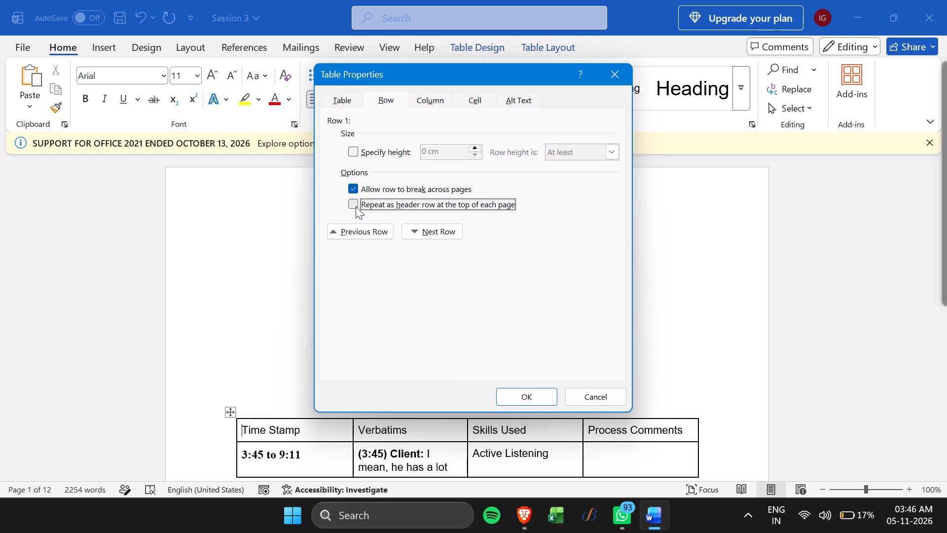
left_click(537, 393)
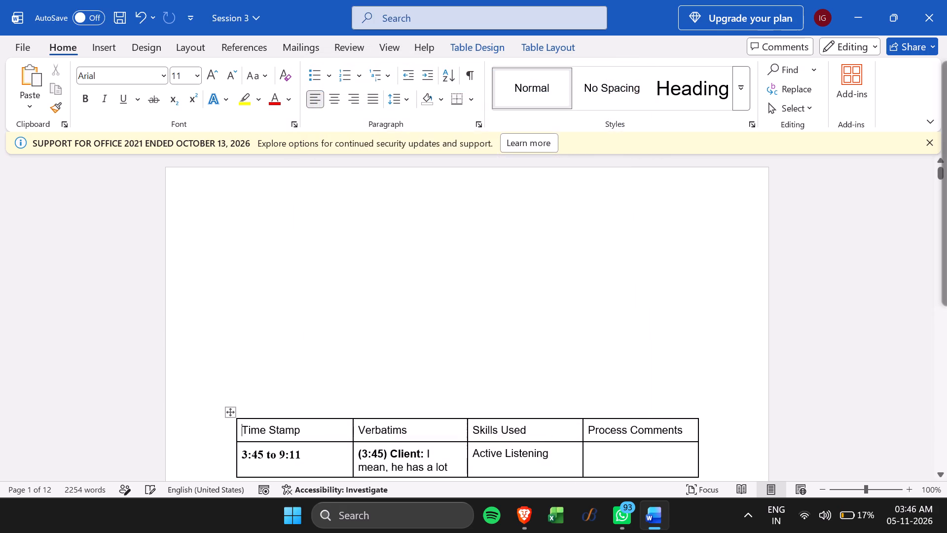
scroll(382, 387, "down", 3)
scroll(382, 387, "up", 4)
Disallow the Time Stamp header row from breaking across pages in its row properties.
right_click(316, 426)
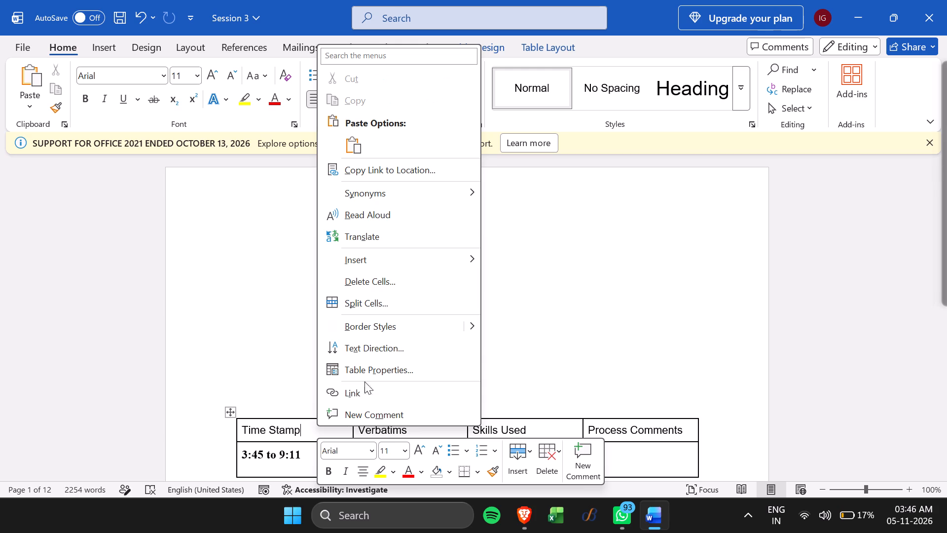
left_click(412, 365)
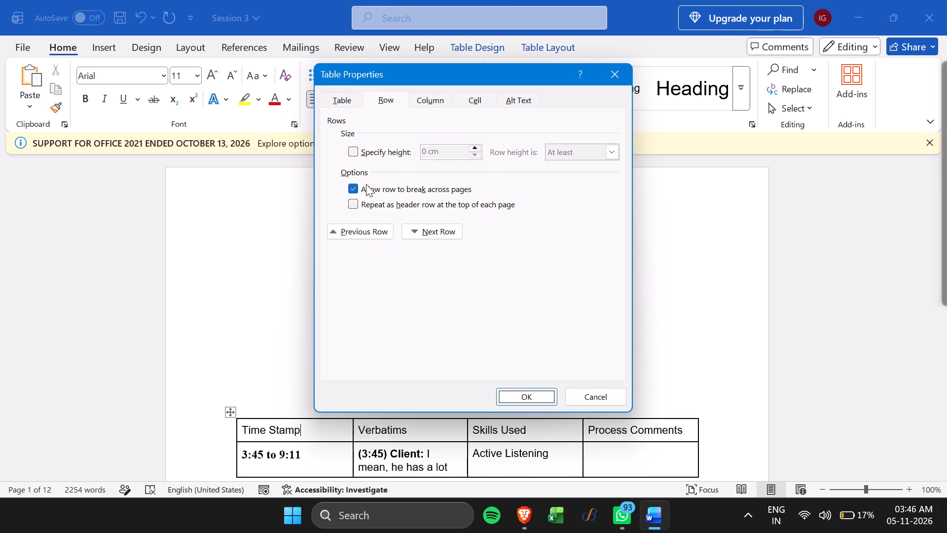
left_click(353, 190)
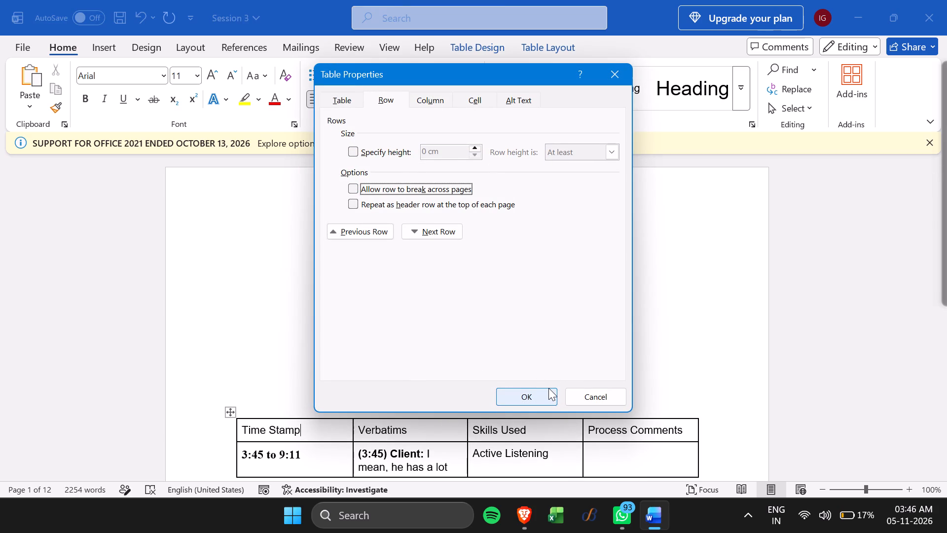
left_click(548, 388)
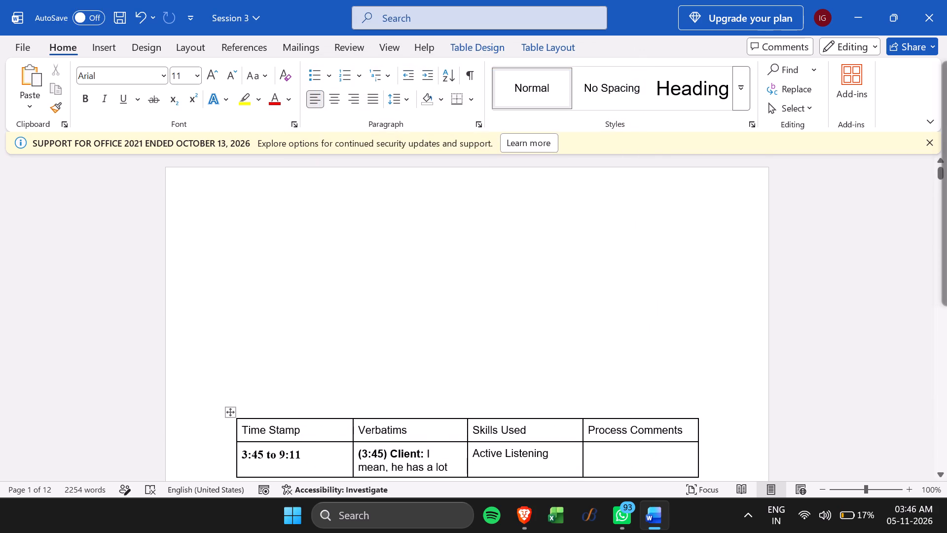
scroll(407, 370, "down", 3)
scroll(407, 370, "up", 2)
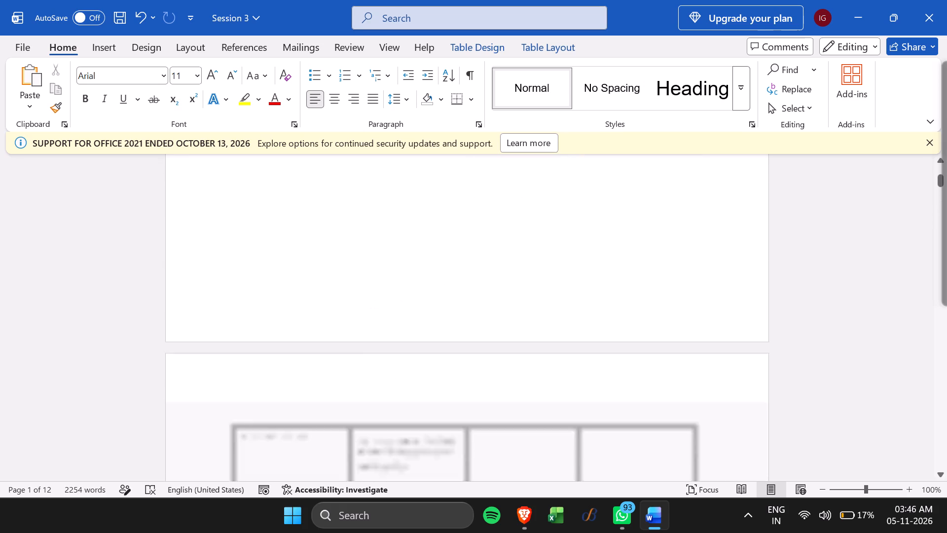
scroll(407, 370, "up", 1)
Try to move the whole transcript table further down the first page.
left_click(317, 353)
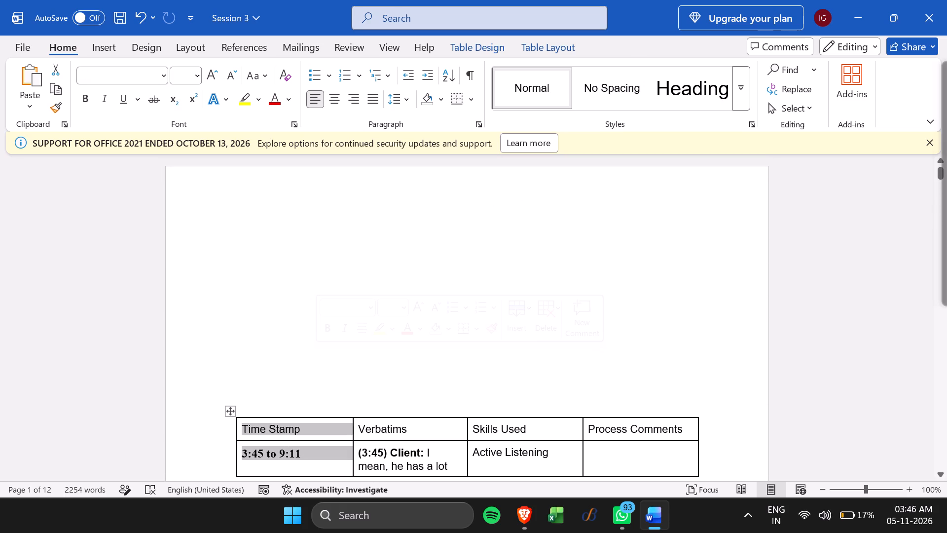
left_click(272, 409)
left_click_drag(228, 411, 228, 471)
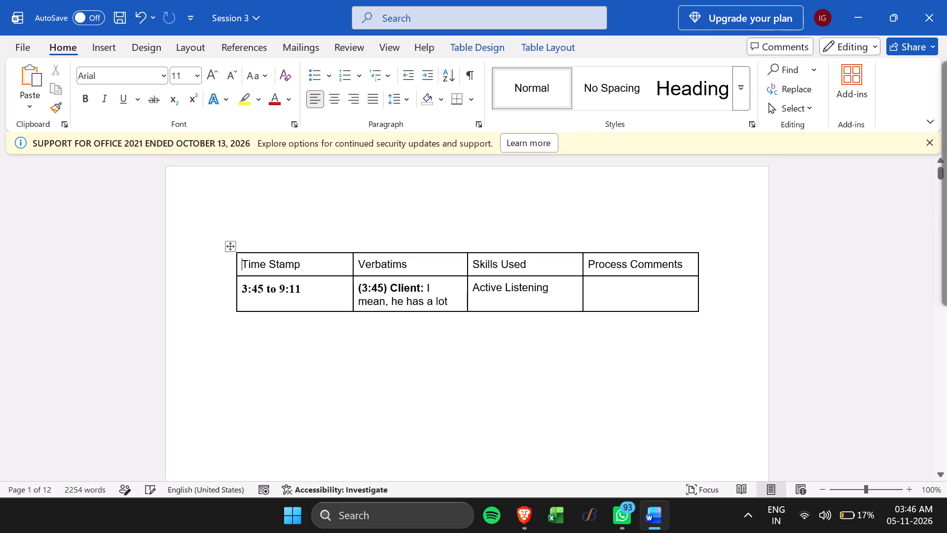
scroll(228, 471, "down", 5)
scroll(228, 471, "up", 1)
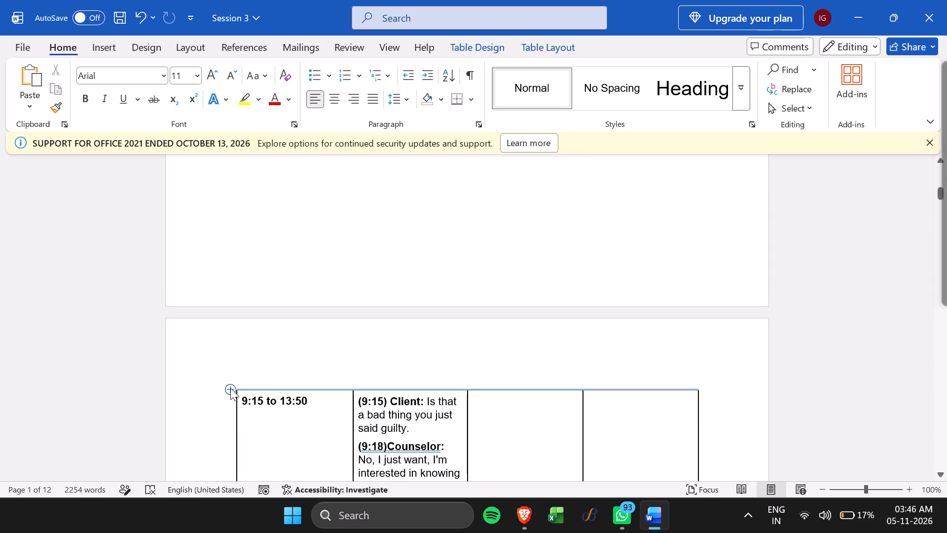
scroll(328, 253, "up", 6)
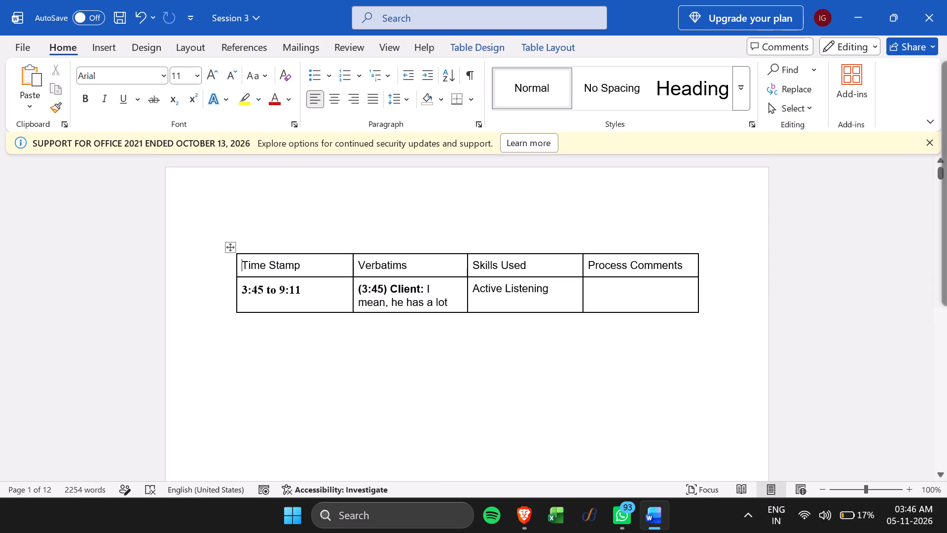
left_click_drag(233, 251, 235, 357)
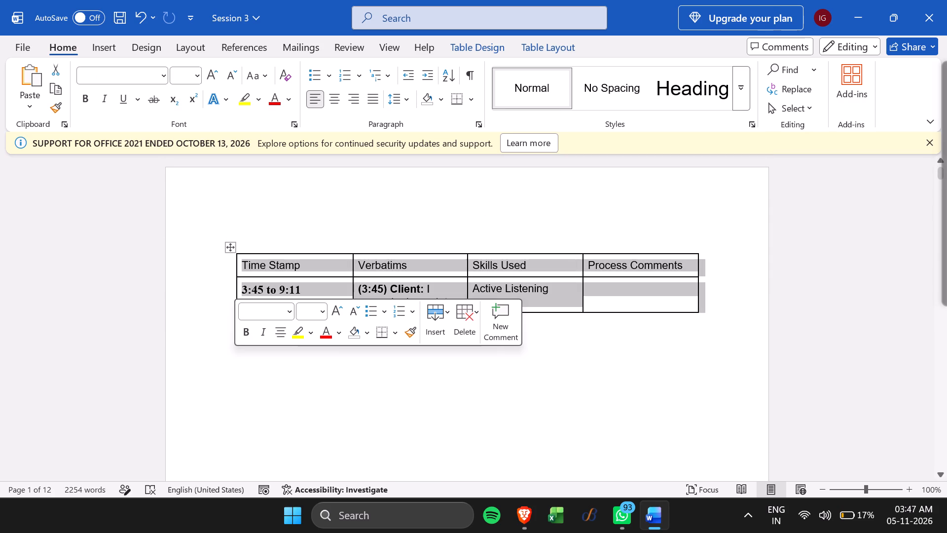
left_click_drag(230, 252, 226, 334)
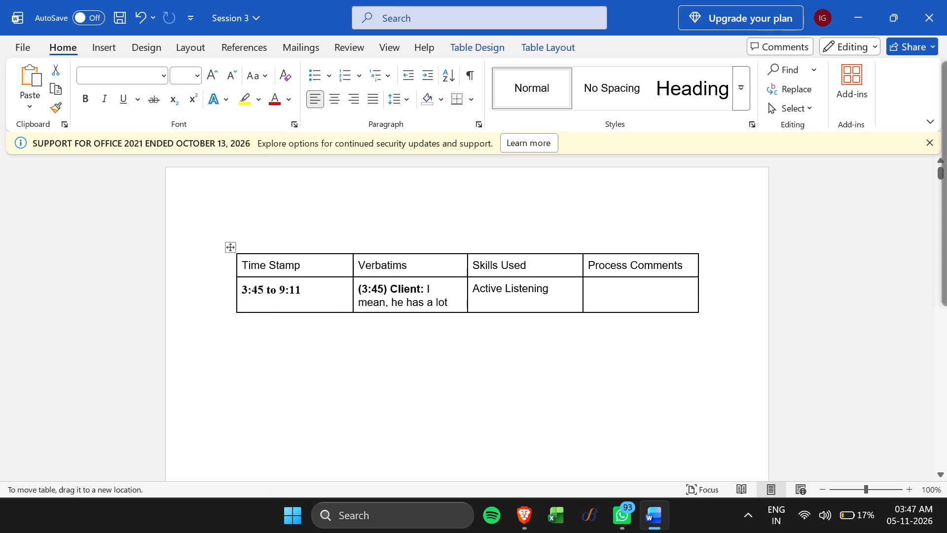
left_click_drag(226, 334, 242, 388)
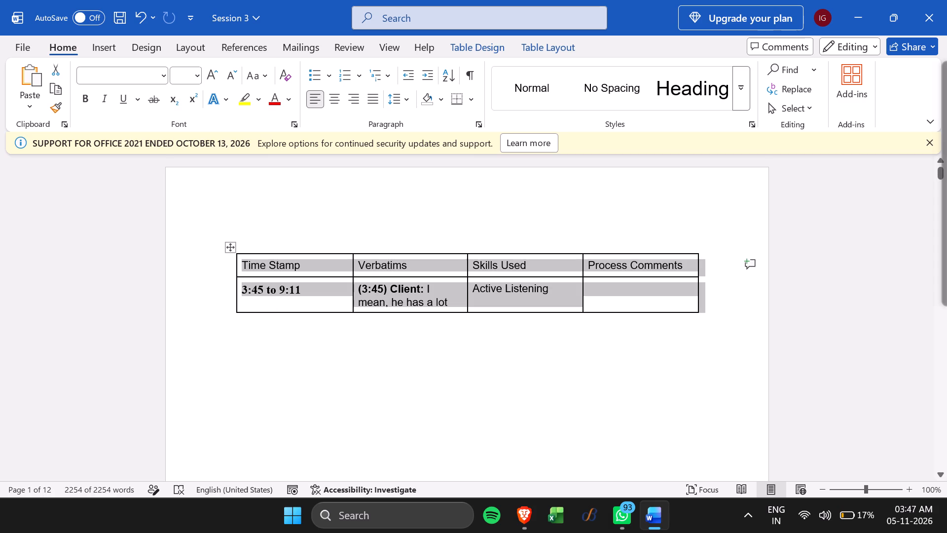
Undo all the table position and row property changes, back to the saved version of the document.
scroll(273, 324, "down", 6)
scroll(273, 324, "down", 15)
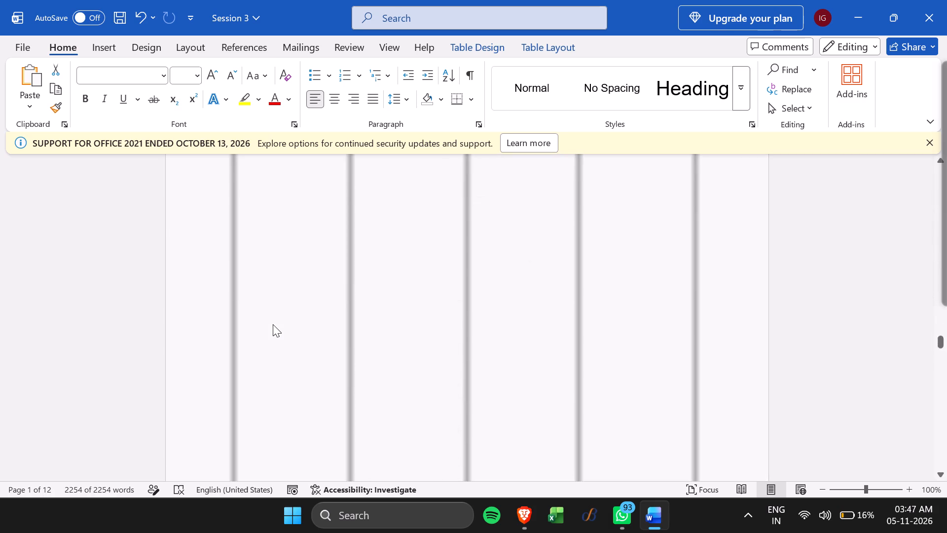
scroll(273, 324, "down", 10)
key("ctrl+z")
key("ctrl+z")
key("ctrl+z")
key("ctrl+z")
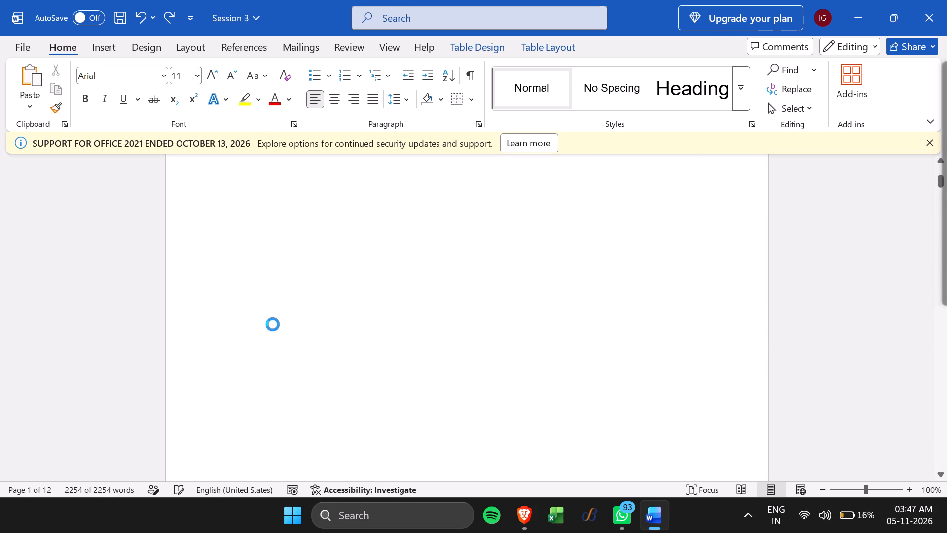
key("ctrl+z")
key("ctrl+z")
key("ctrl+z")
key("ctrl+z")
key("ctrl+z")
key("ctrl+z")
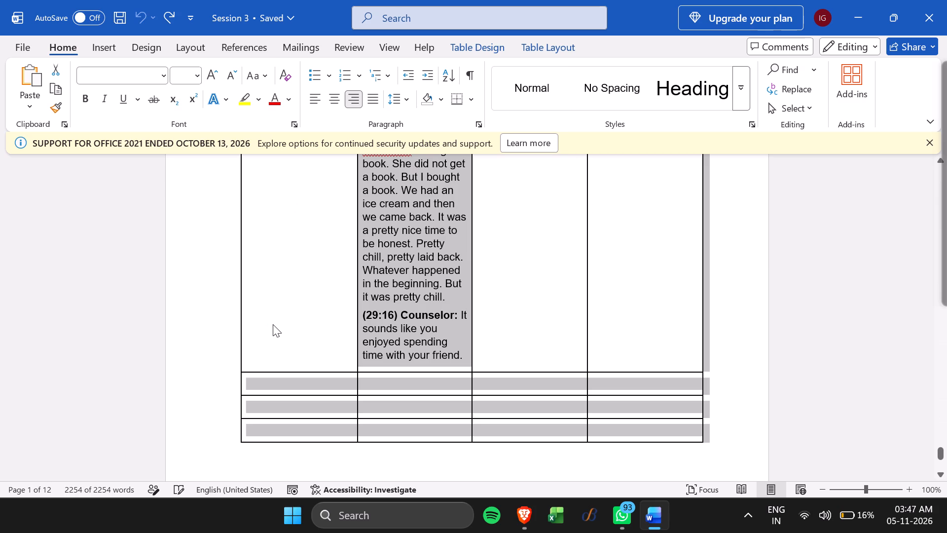
scroll(273, 324, "up", 20)
scroll(273, 324, "up", 12)
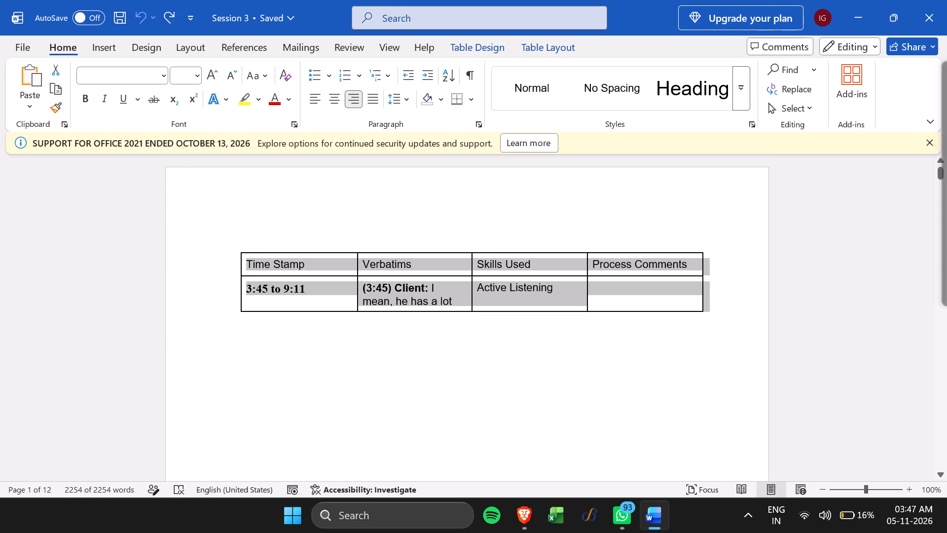
Move the whole transcript table to the top-left corner of the first page, with all pages viewed at 30% zoom.
left_click(208, 249)
left_click(209, 267)
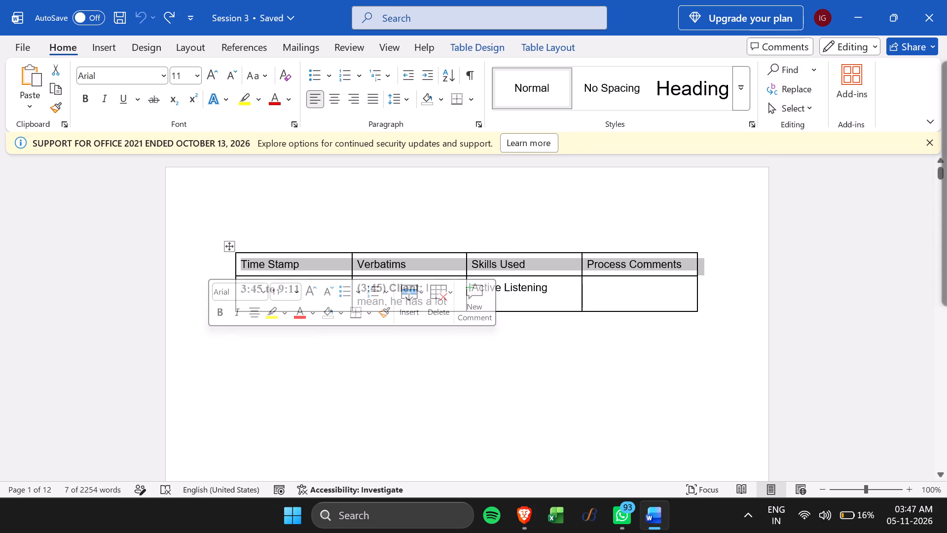
key("ctrl+minus")
key("ctrl+minus")
key("ctrl+minus")
key("ctrl+minus")
key("ctrl+minus")
key("ctrl+minus")
key("ctrl+minus")
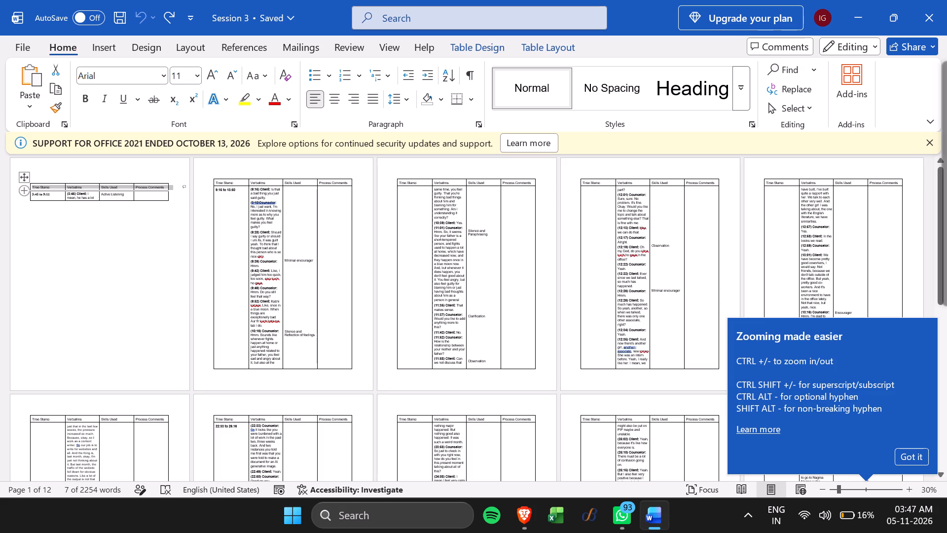
left_click_drag(22, 173, 40, 326)
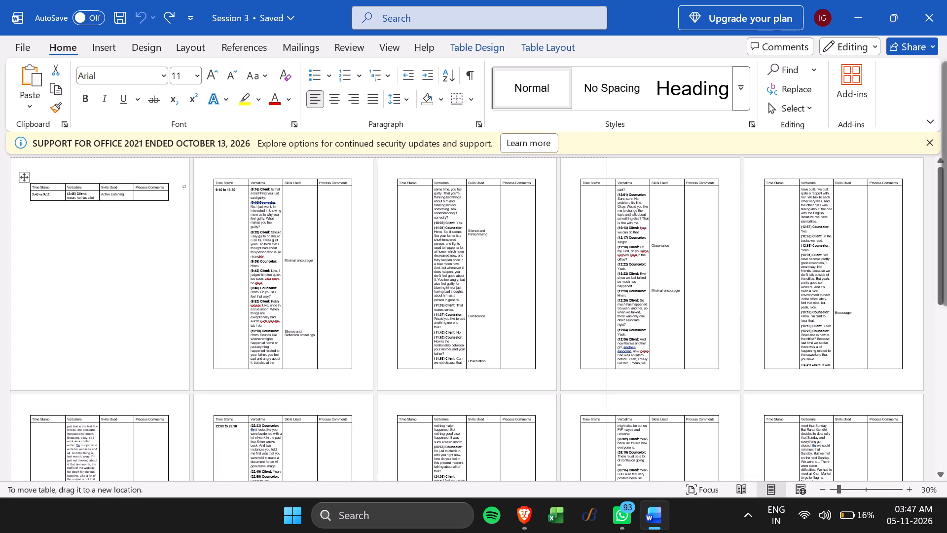
left_click_drag(40, 326, 34, 363)
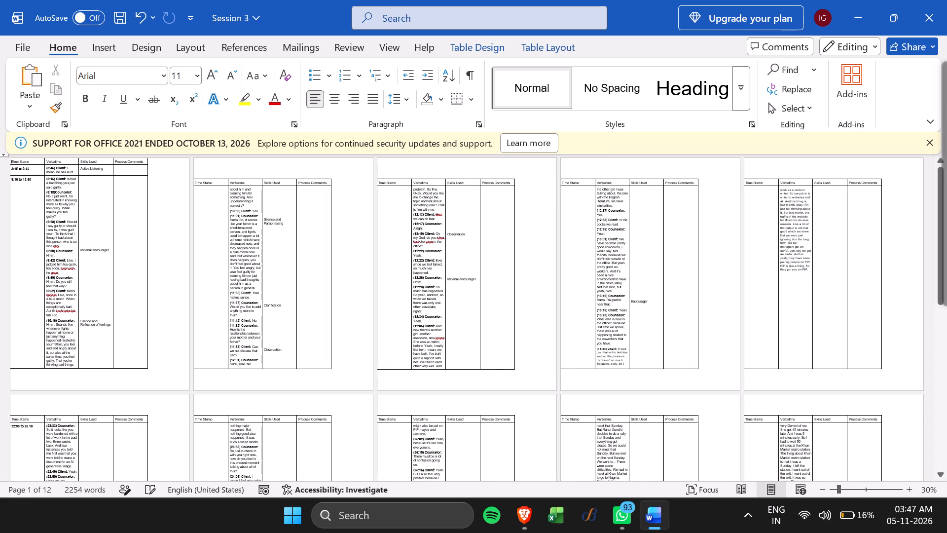
Examine the moved table's placement and row flow across the first pages at closer zoom.
scroll(34, 363, "right", 4)
scroll(57, 240, "up", 2)
key("ctrl+equal")
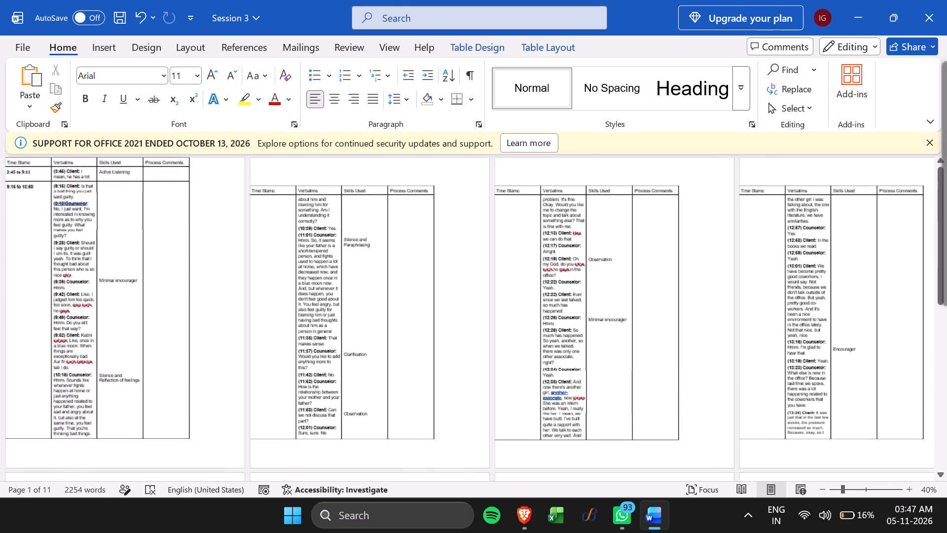
key("ctrl+equal")
key("ctrl+equal")
key("ctrl+equal")
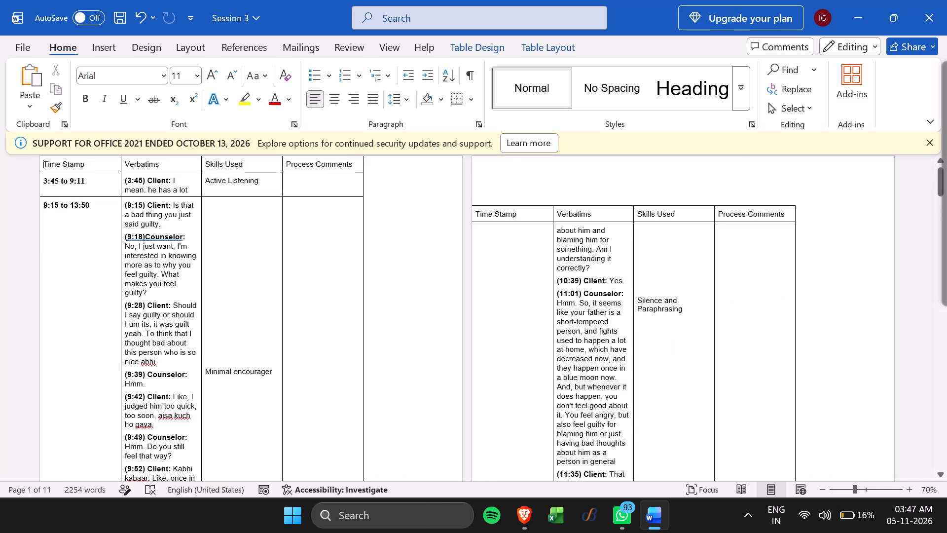
scroll(57, 240, "up", 2)
scroll(309, 290, "up", 2)
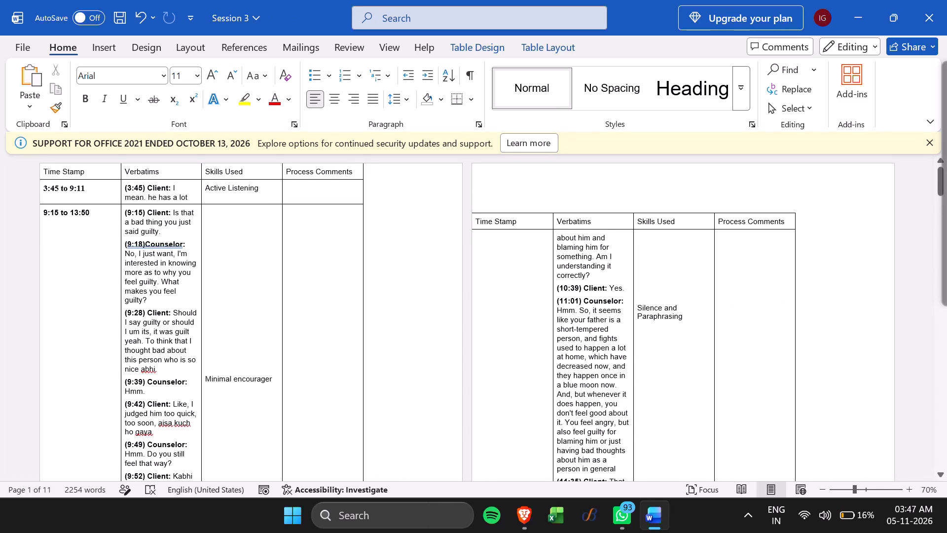
scroll(309, 290, "up", 1)
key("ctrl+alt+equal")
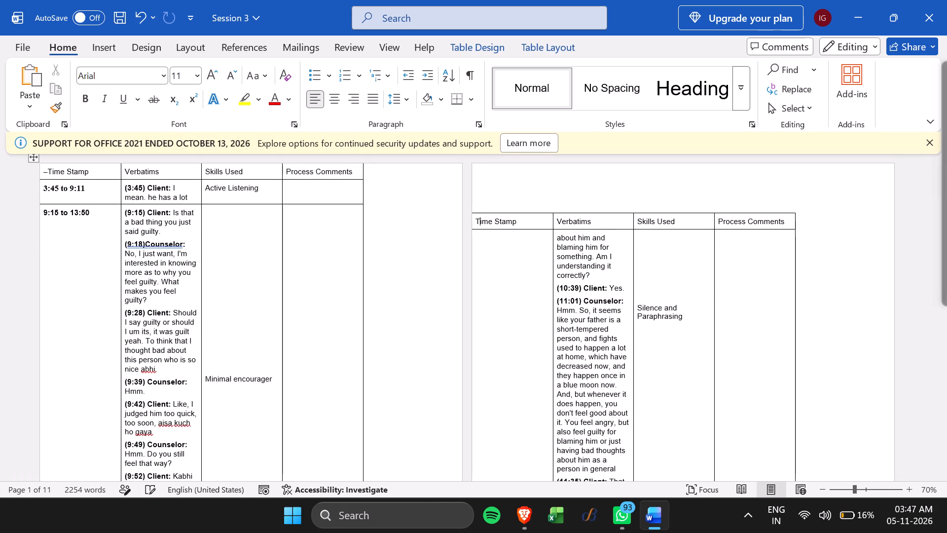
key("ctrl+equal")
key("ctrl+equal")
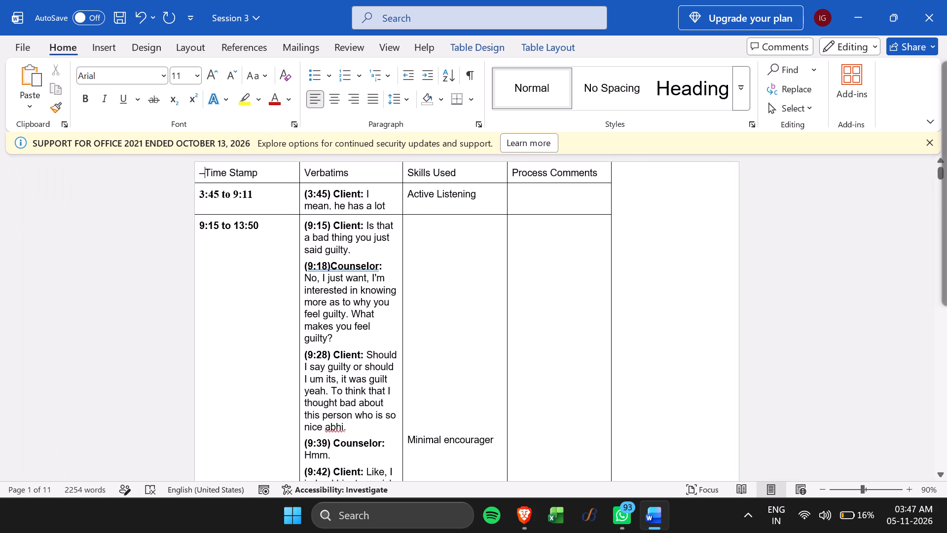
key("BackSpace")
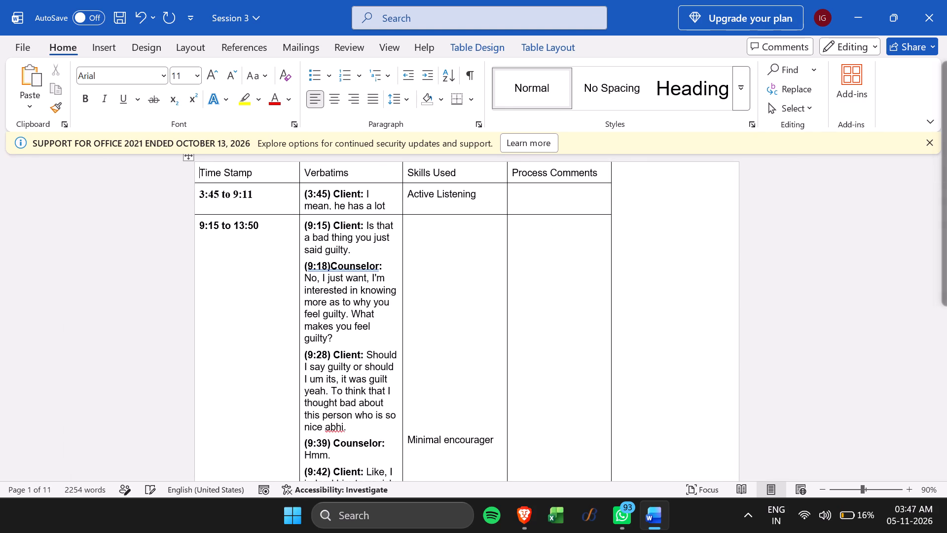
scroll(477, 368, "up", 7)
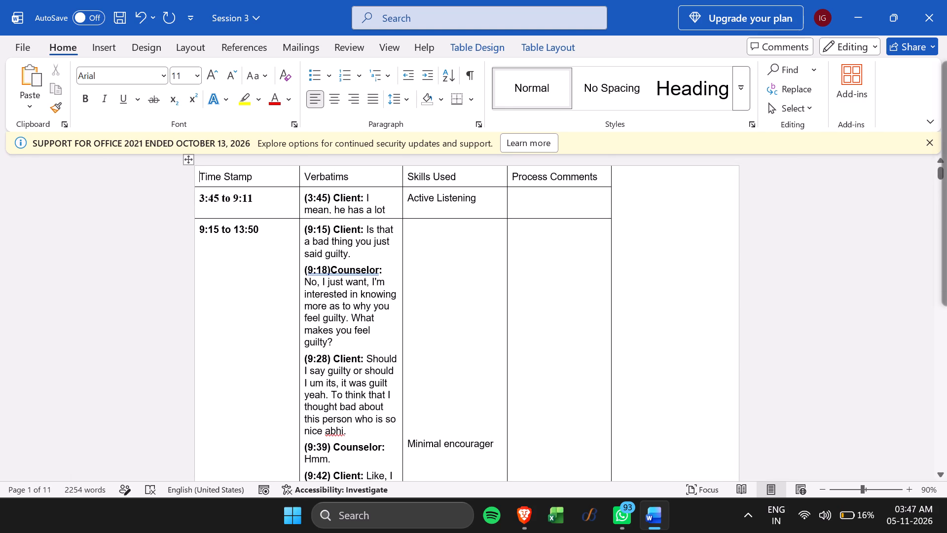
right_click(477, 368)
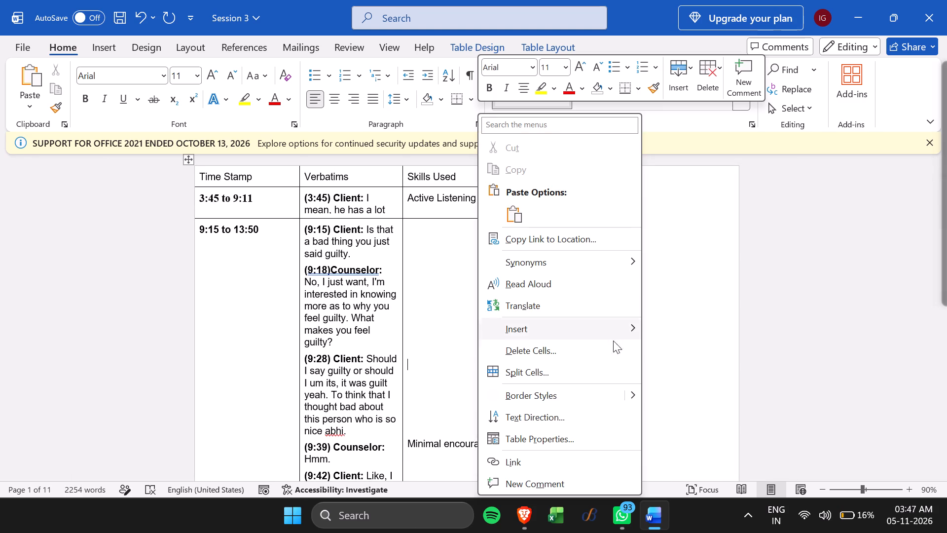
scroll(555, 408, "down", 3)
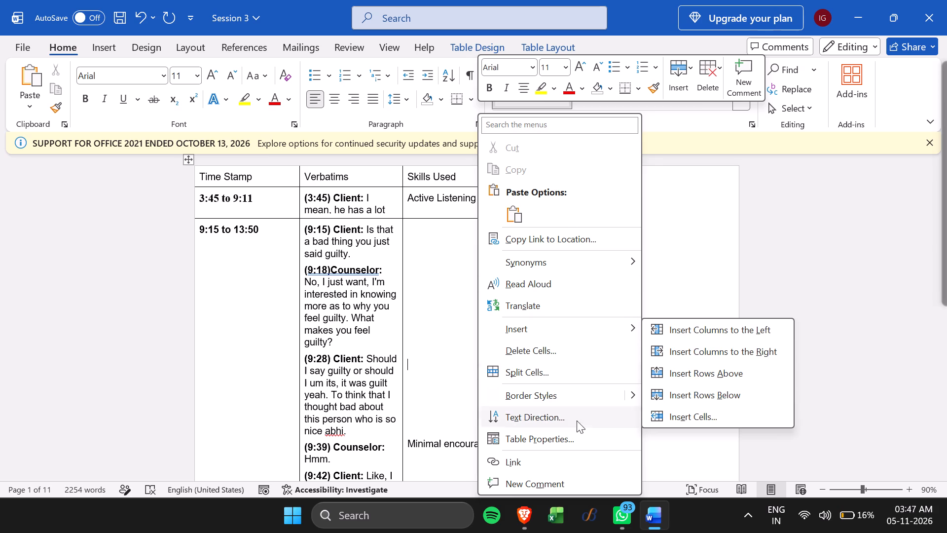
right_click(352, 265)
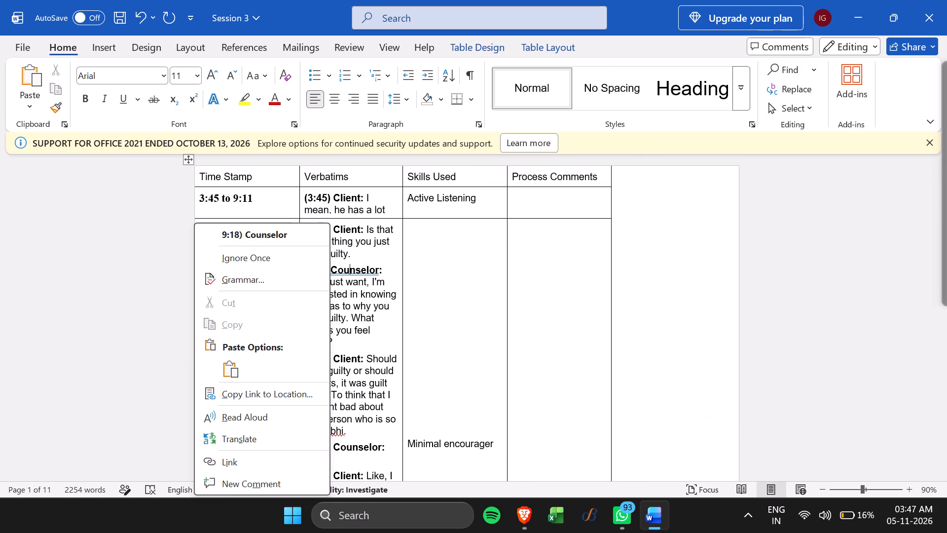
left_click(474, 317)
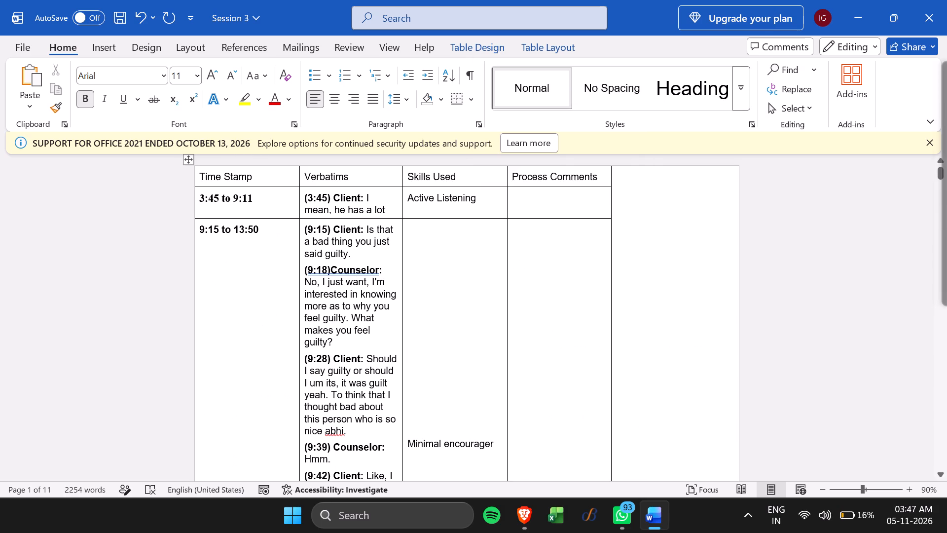
Move the whole transcript table right and slightly down so it sits centred across the width of the first page.
left_click(330, 183)
left_click(330, 183)
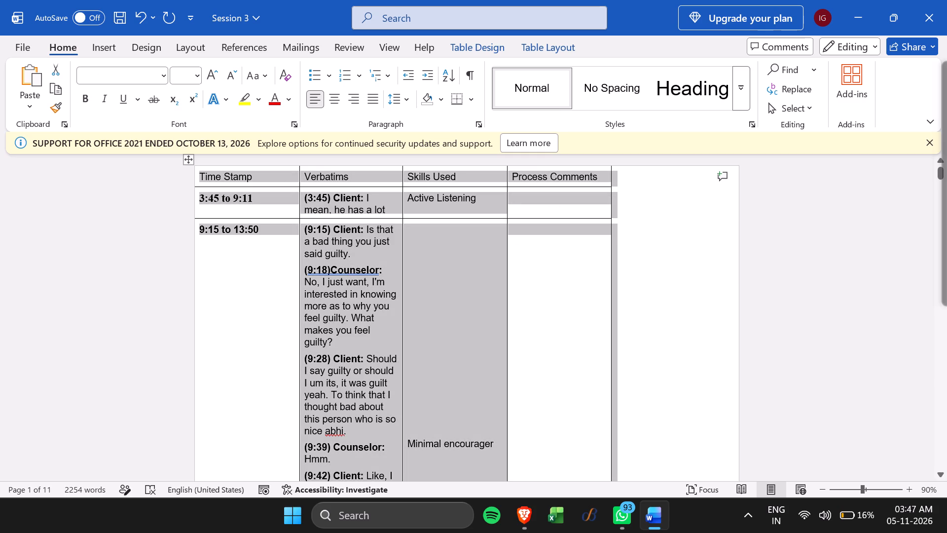
left_click_drag(187, 161, 254, 175)
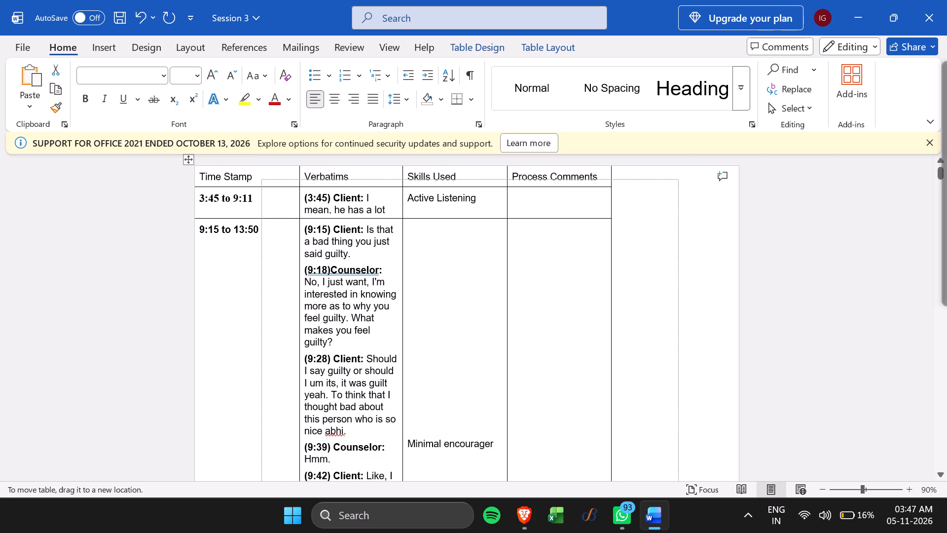
left_click_drag(254, 175, 236, 175)
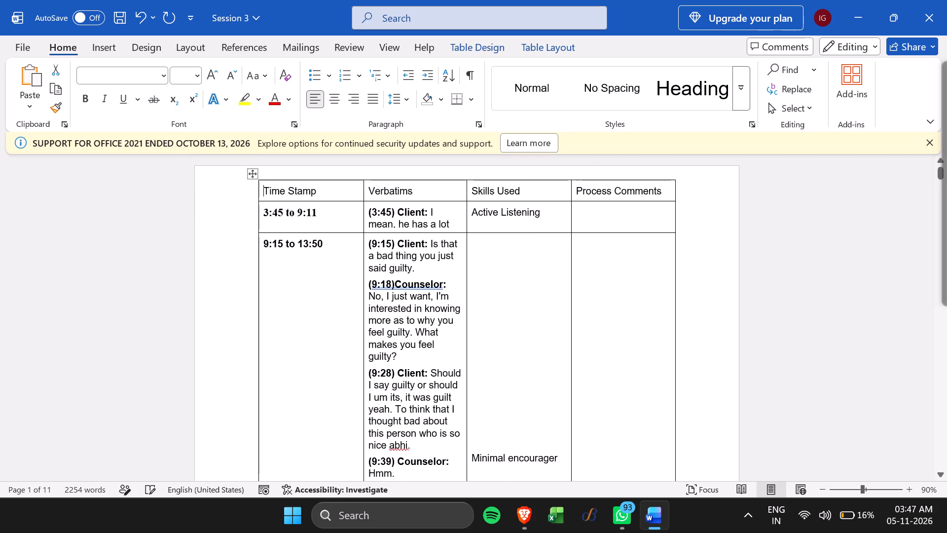
scroll(507, 309, "down", 5)
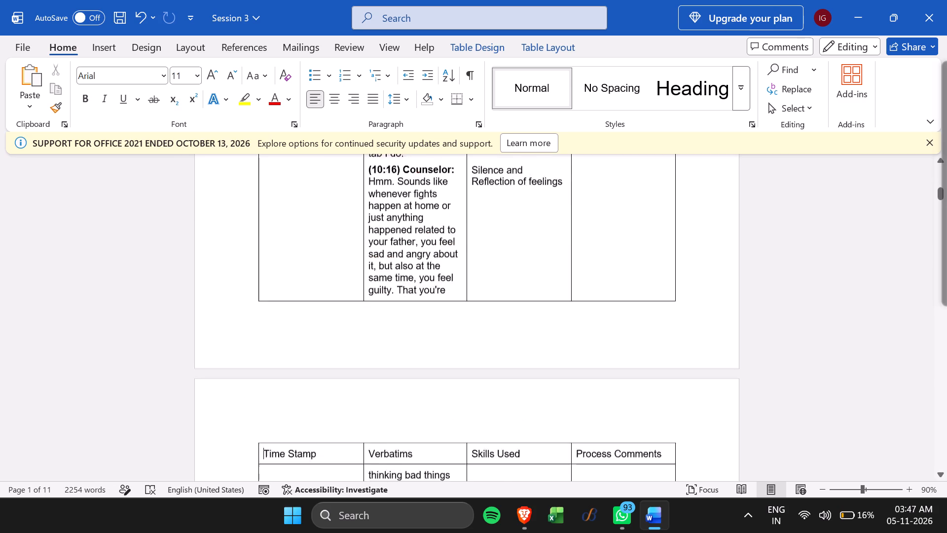
scroll(507, 309, "up", 5)
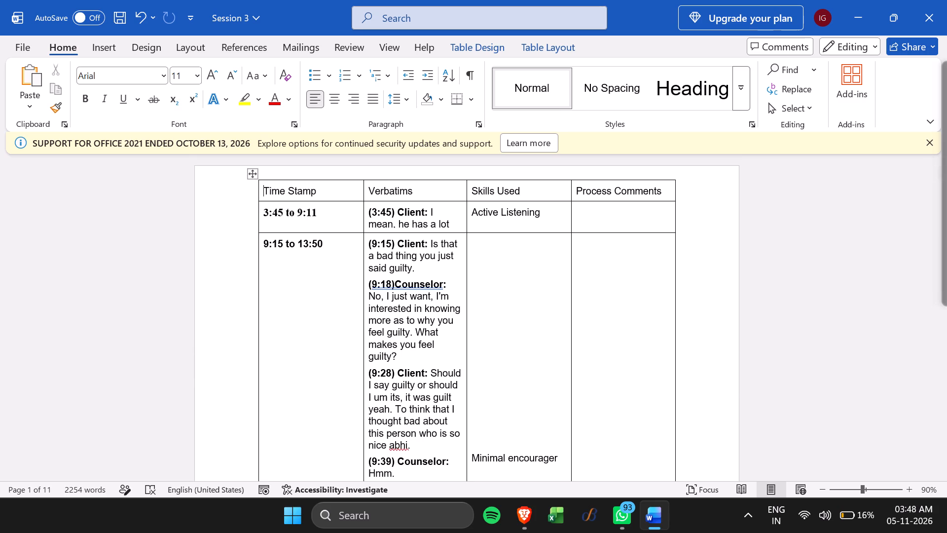
double_click(443, 215)
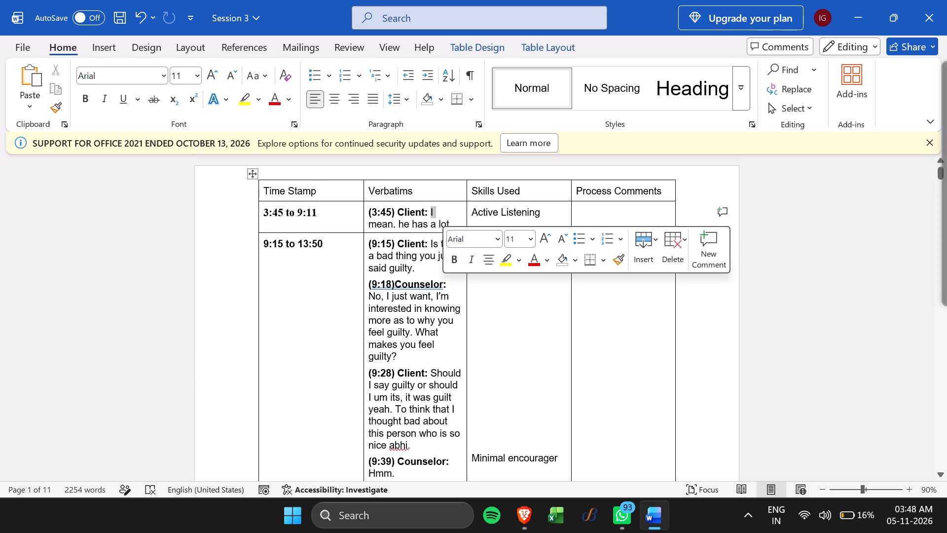
left_click(432, 220)
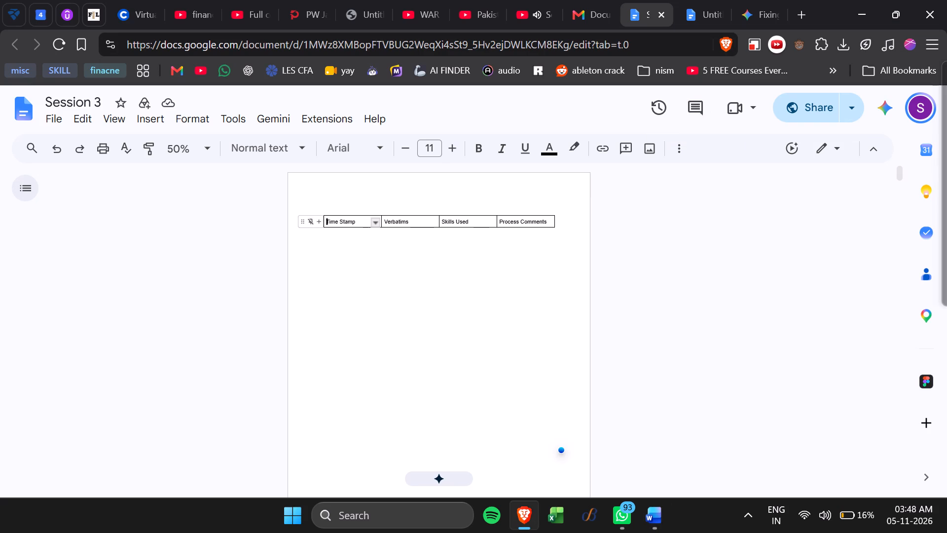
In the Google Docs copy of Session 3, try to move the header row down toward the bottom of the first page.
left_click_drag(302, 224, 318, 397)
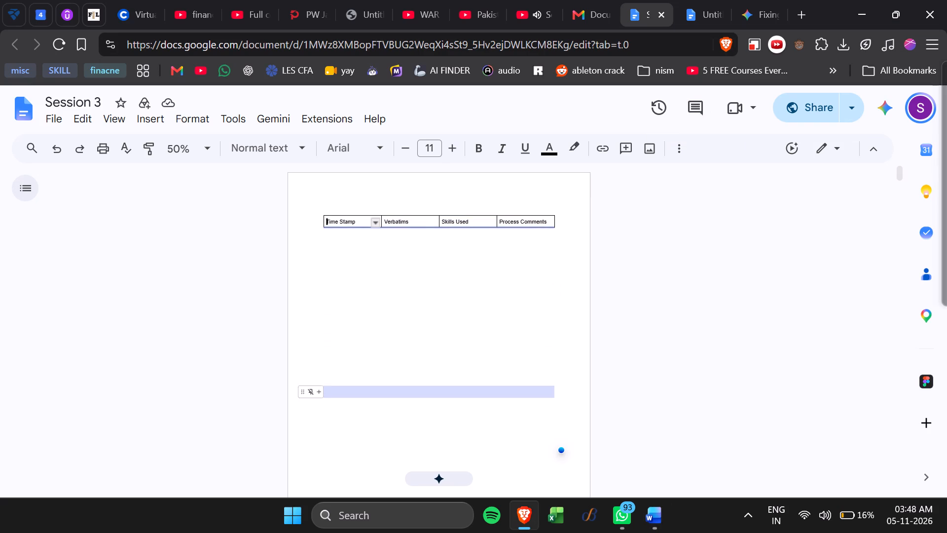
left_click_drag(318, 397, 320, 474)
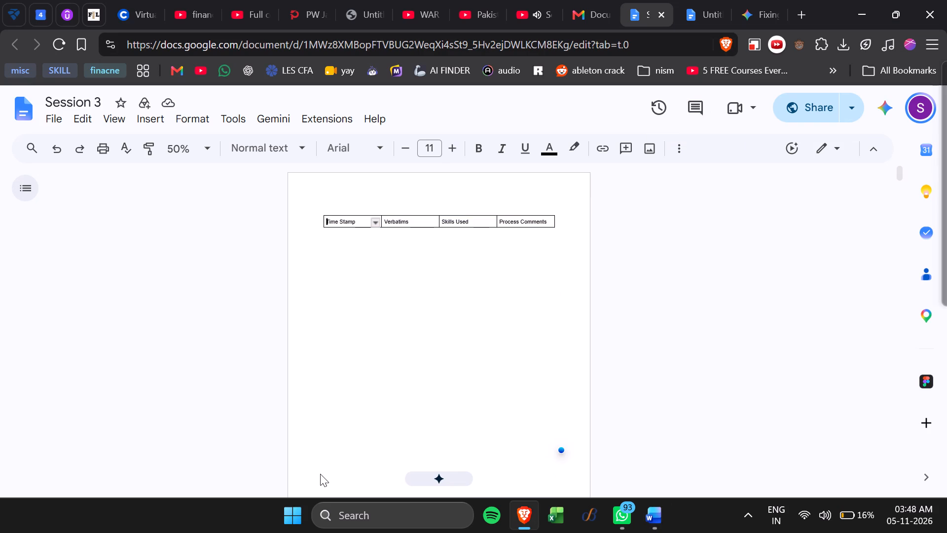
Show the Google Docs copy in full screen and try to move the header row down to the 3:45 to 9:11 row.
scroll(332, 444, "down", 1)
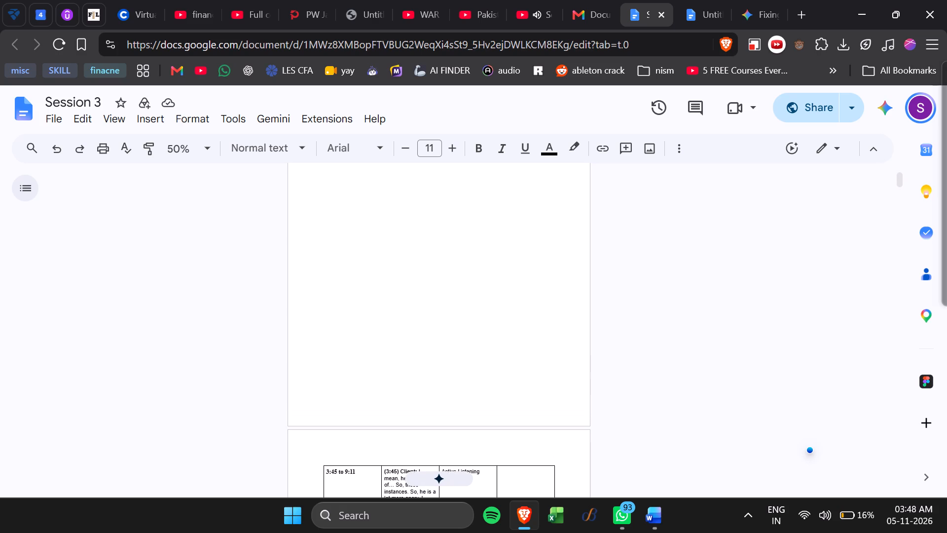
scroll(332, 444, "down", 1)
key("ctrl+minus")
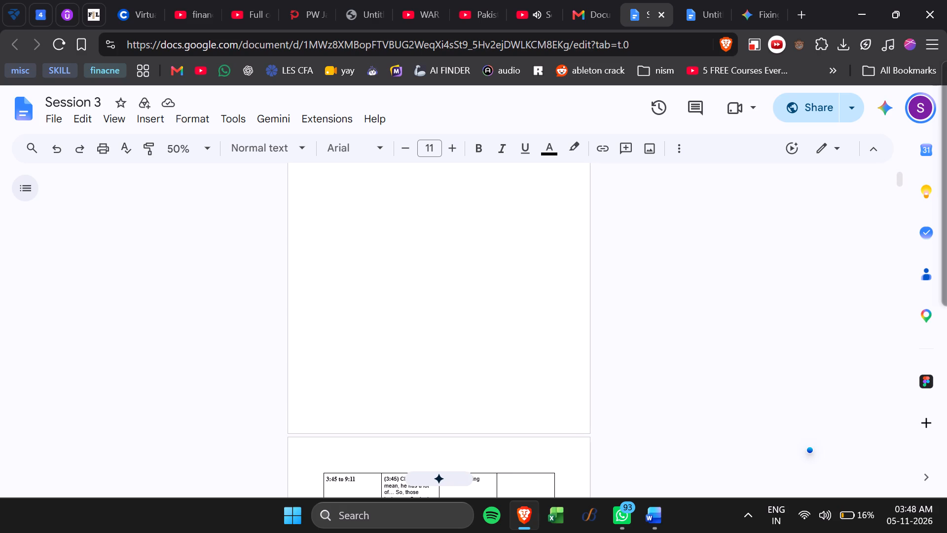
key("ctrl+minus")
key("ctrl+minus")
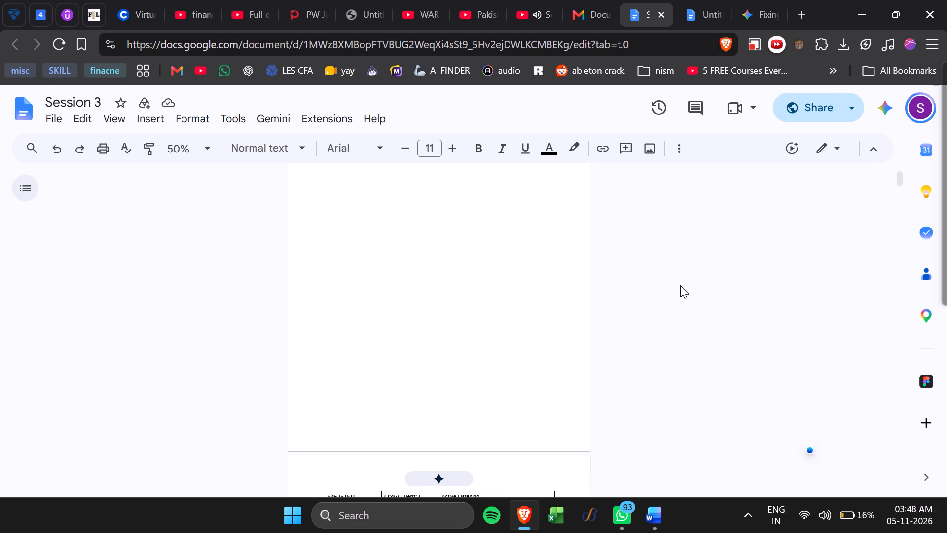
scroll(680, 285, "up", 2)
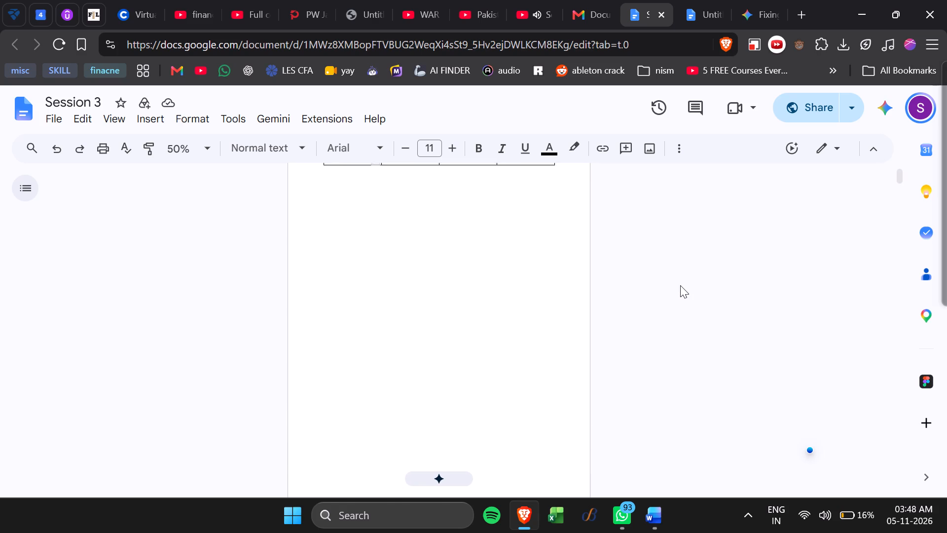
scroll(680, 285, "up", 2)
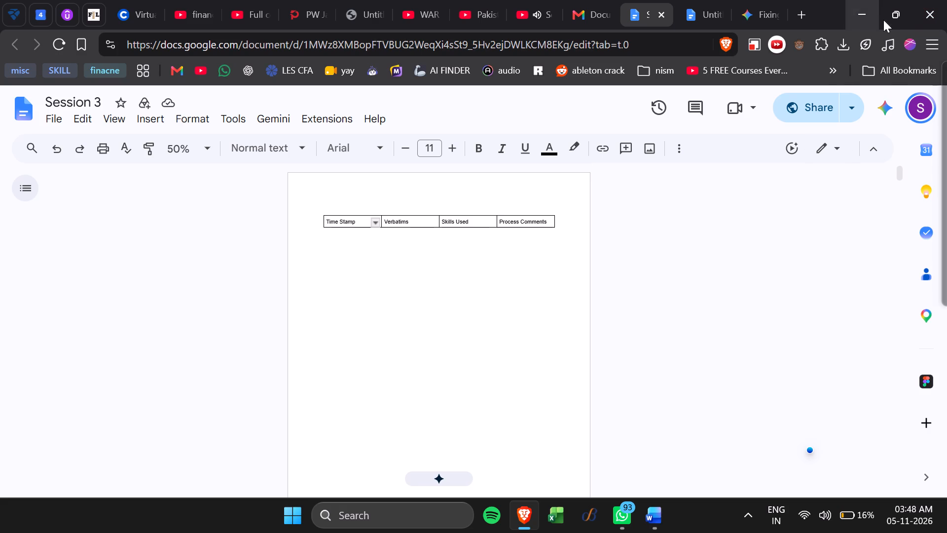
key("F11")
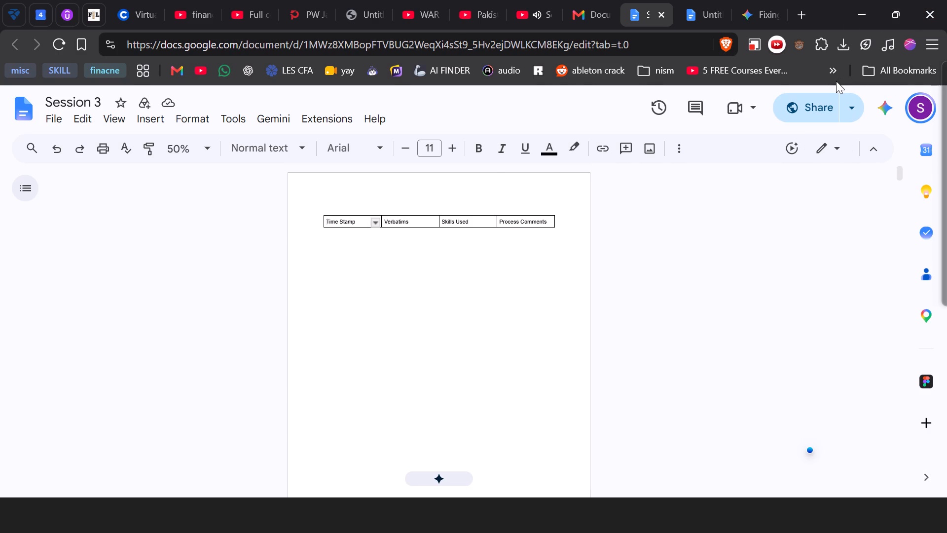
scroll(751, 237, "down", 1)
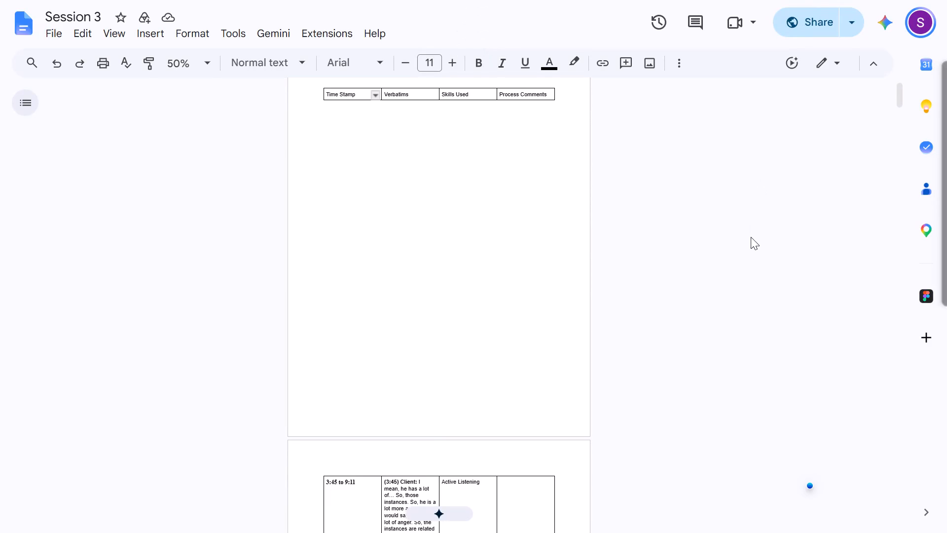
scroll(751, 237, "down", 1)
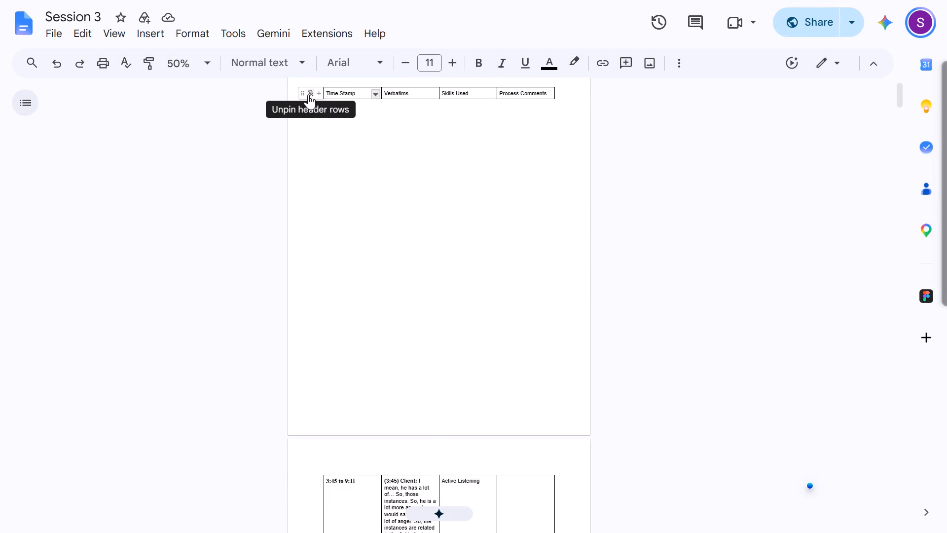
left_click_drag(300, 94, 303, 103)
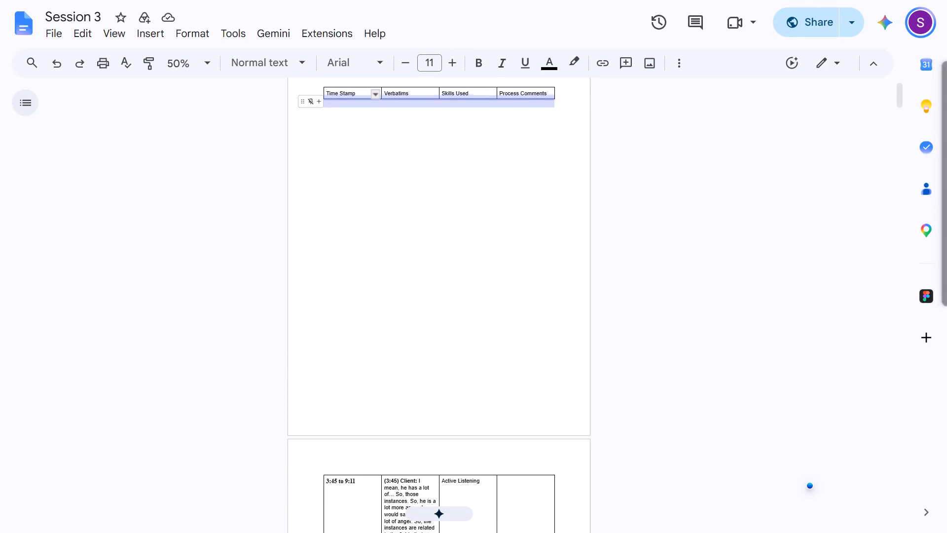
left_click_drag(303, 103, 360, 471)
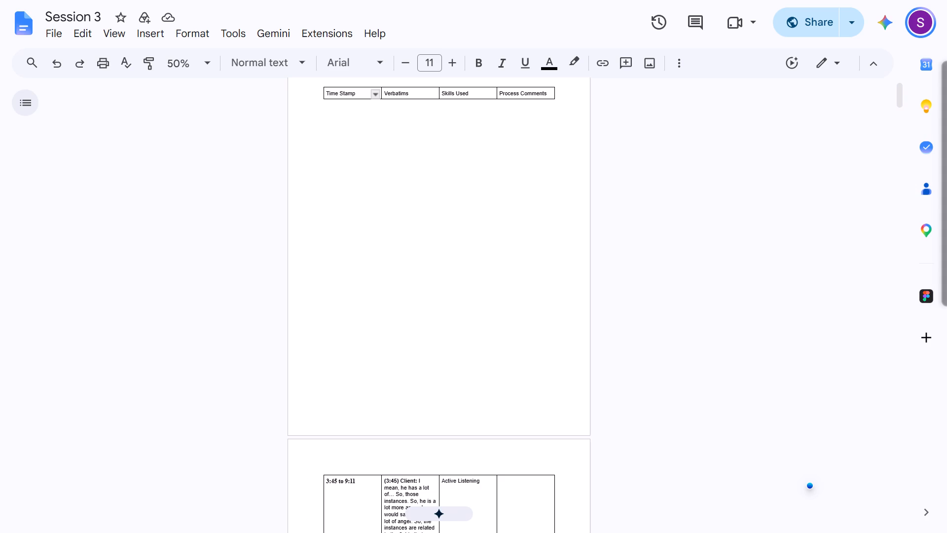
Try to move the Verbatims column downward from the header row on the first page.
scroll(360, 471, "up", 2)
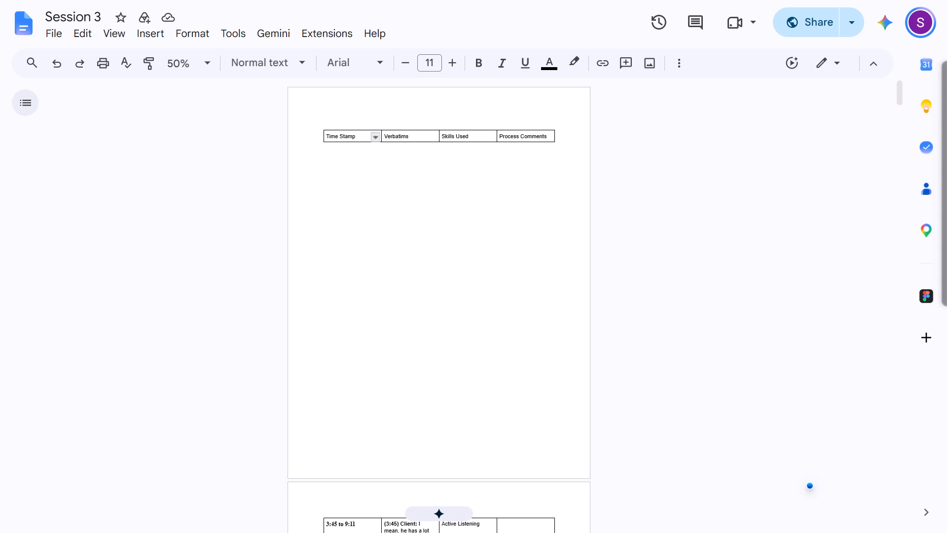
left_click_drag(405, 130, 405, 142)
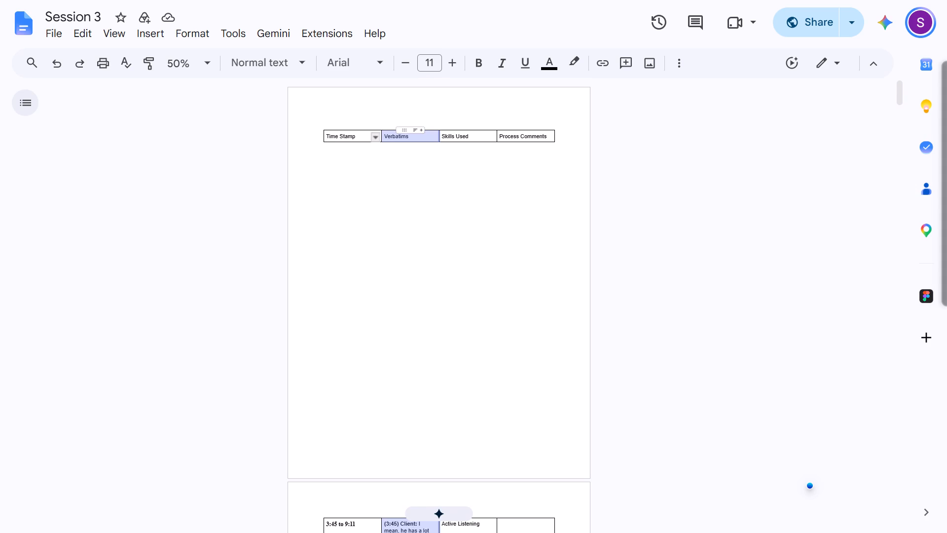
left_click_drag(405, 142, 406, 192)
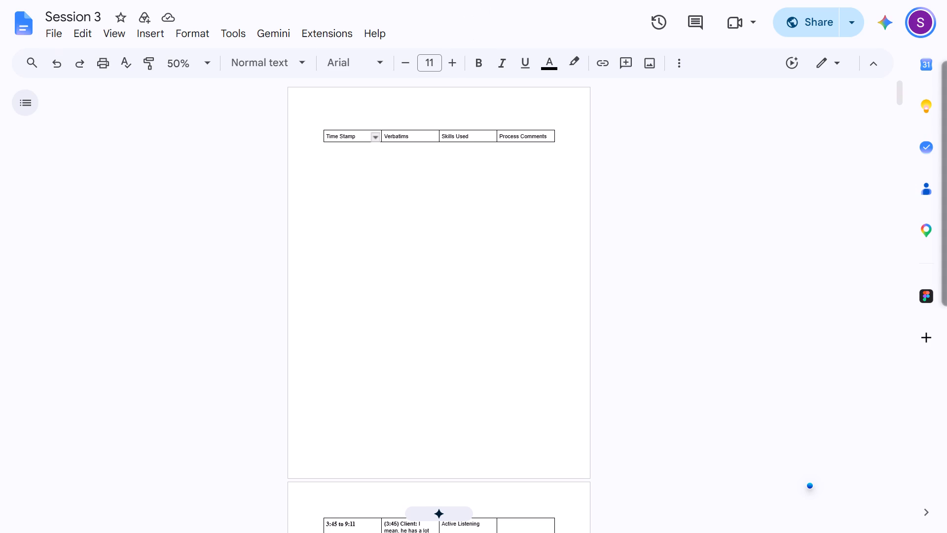
Review the Google Docs copy's table from the first page to the 9:15 to 13:50 row, checking it against the Word copy.
scroll(349, 156, "down", 5)
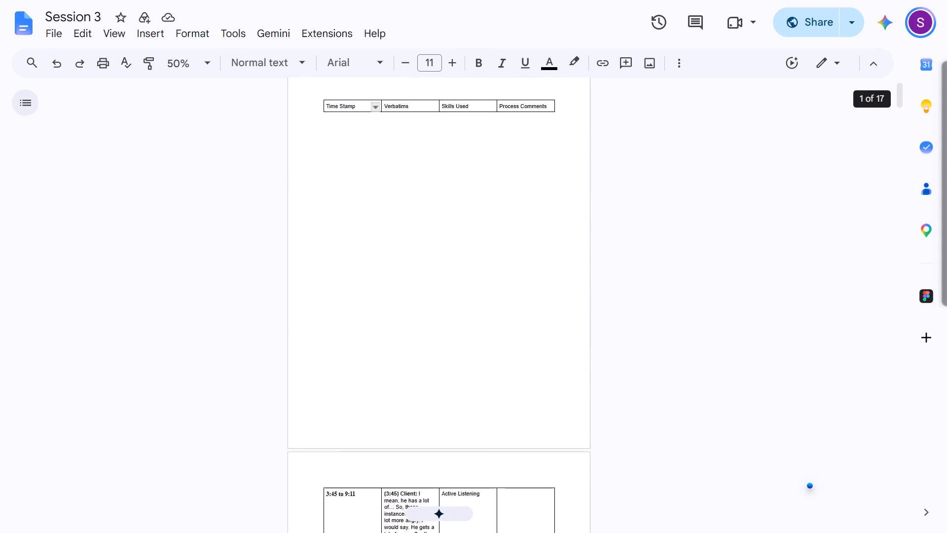
scroll(349, 156, "up", 1)
scroll(349, 156, "down", 2)
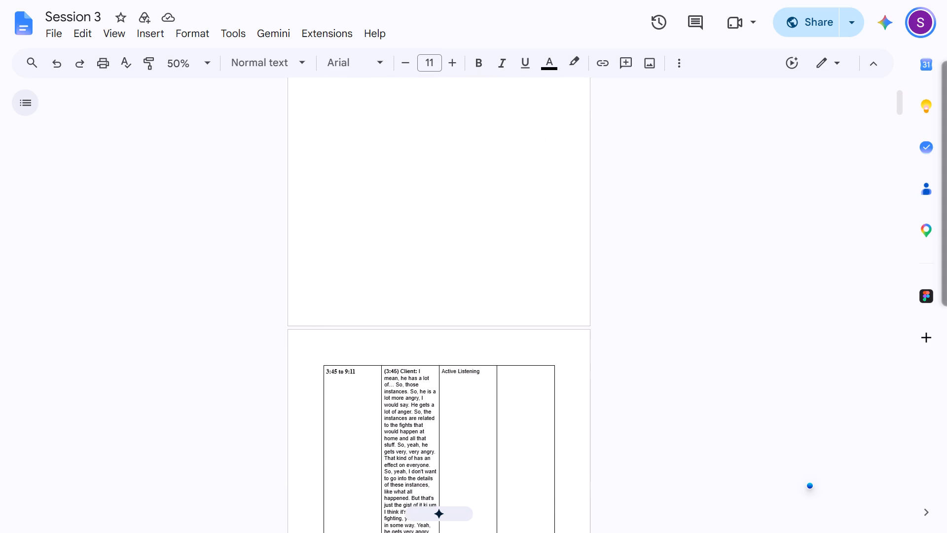
scroll(349, 156, "down", 1)
key("alt+Tab")
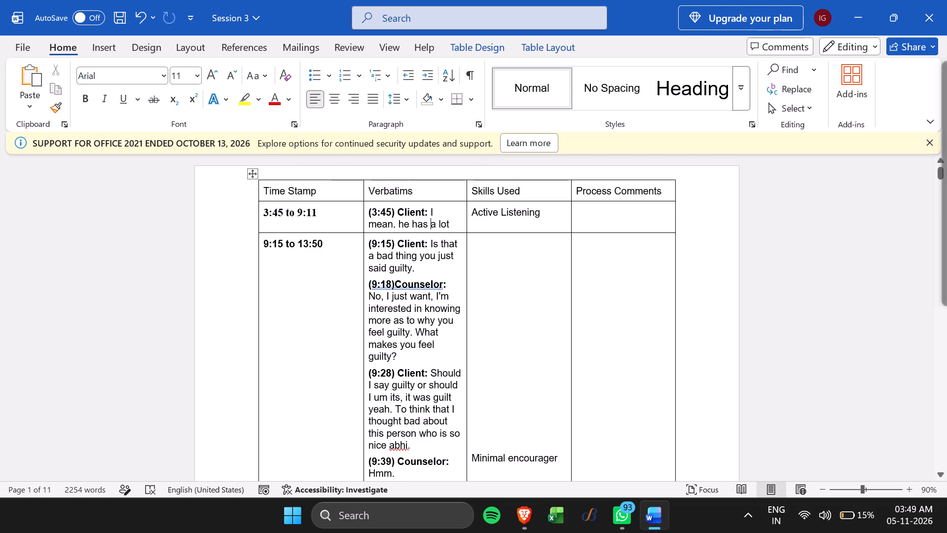
key("alt+Tab")
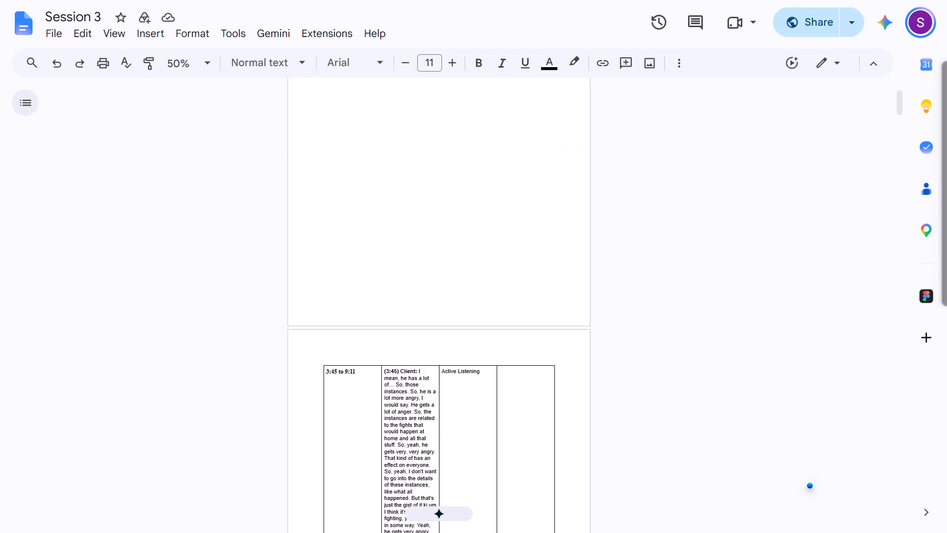
scroll(349, 156, "down", 4)
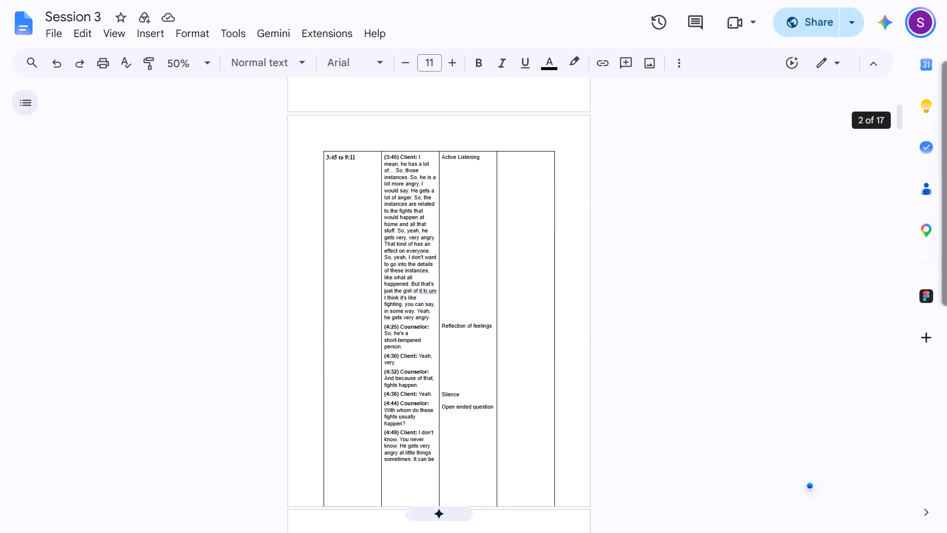
scroll(349, 156, "down", 4)
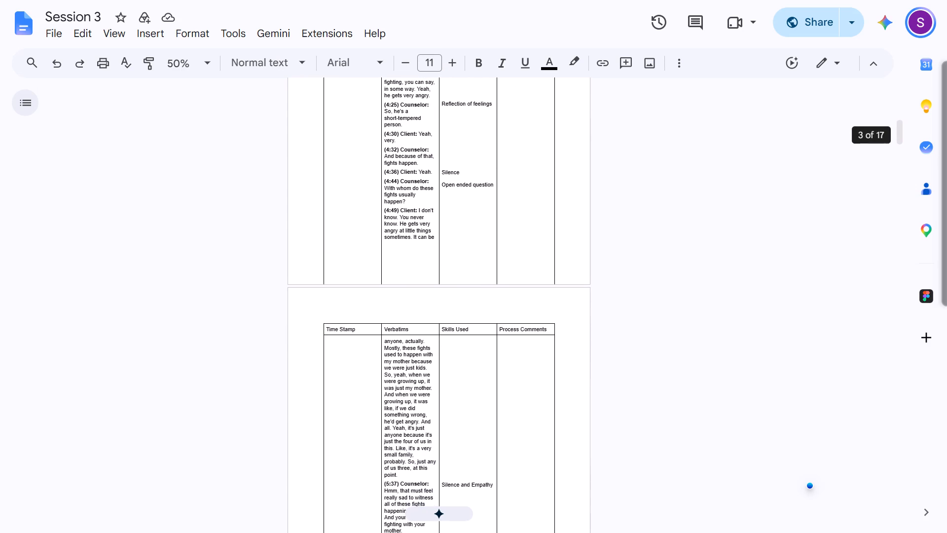
scroll(349, 156, "down", 5)
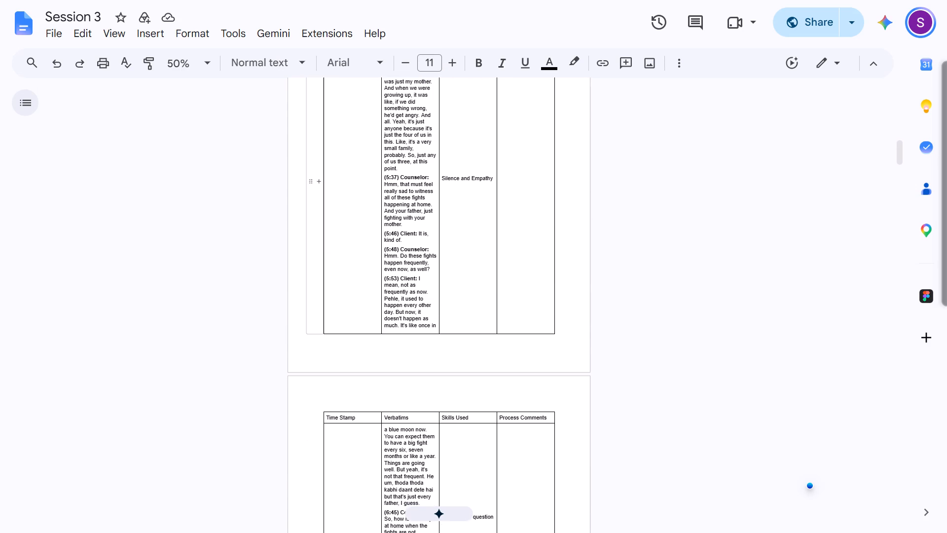
scroll(349, 156, "down", 7)
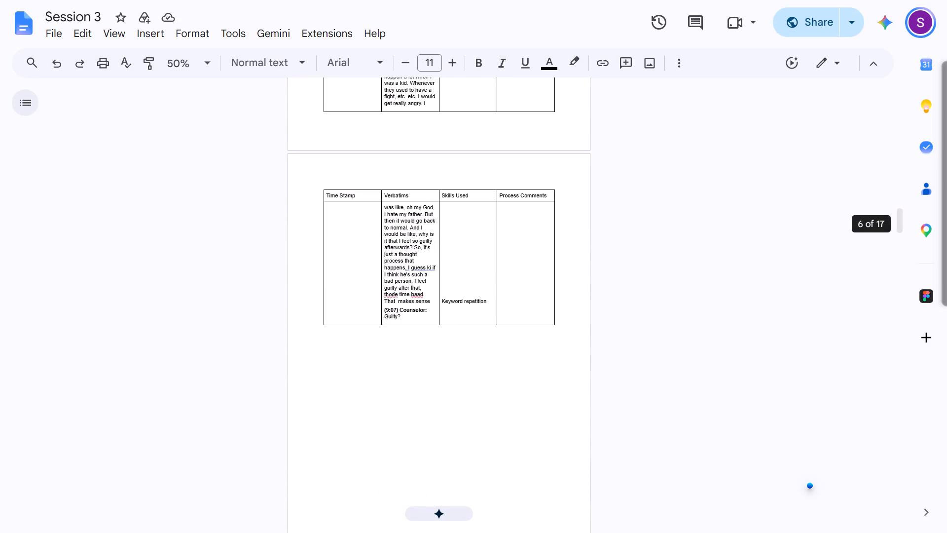
scroll(349, 156, "down", 3)
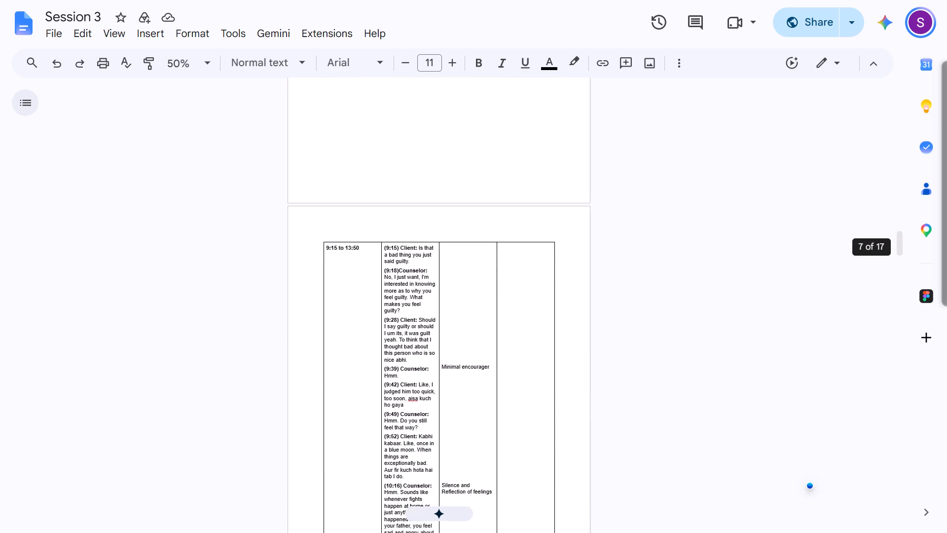
Glance at the Word copy's first page, and review the Google Docs table from the 9:15 to 13:50 row to the 22:33 to 29.16 row.
key("alt+Tab")
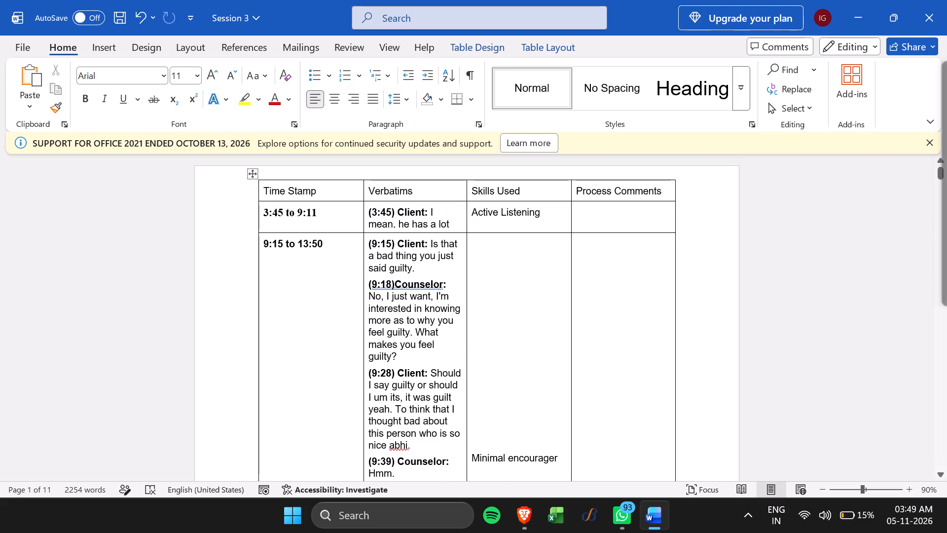
key("alt+Tab")
scroll(349, 156, "down", 3)
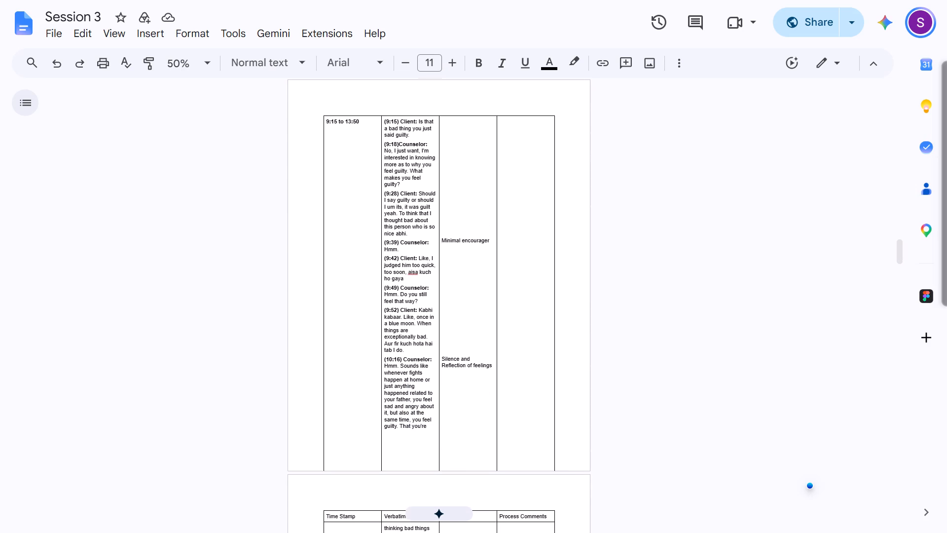
scroll(349, 156, "down", 6)
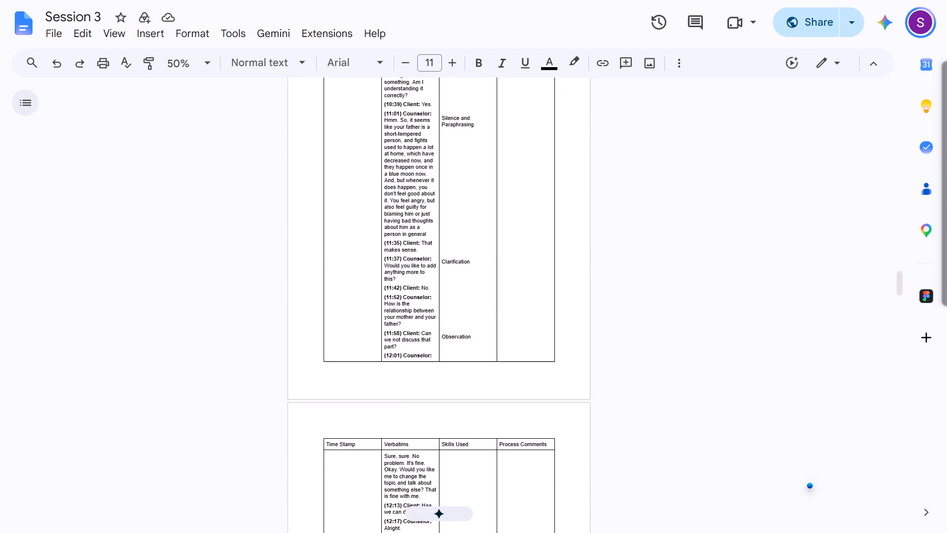
scroll(349, 156, "down", 8)
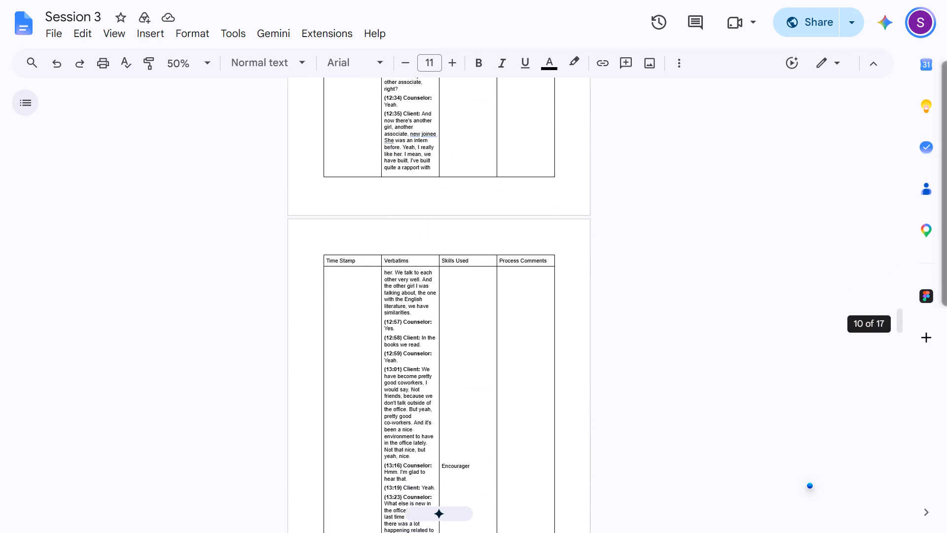
scroll(349, 156, "down", 5)
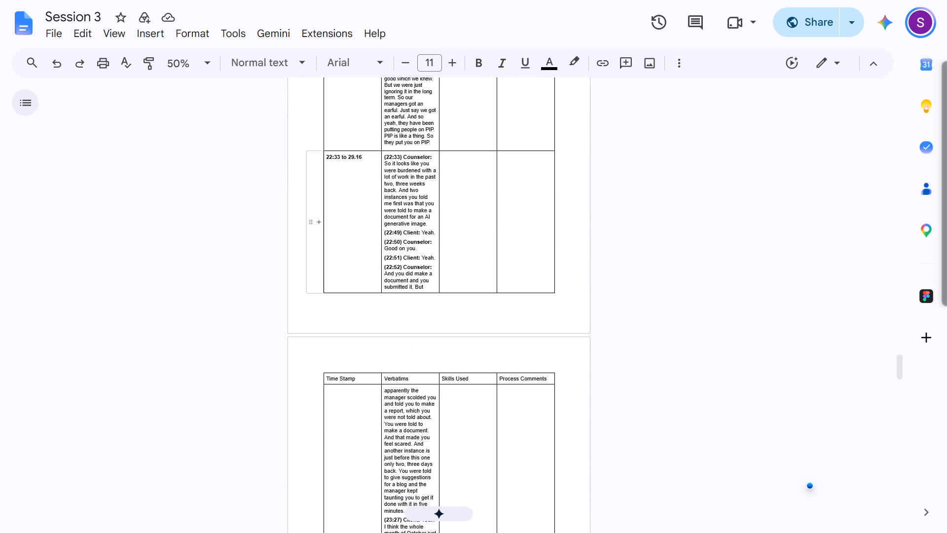
Switch to the Word copy and examine how its table flows across pages down to the 22:33 to 29.16 row.
key("alt+Tab")
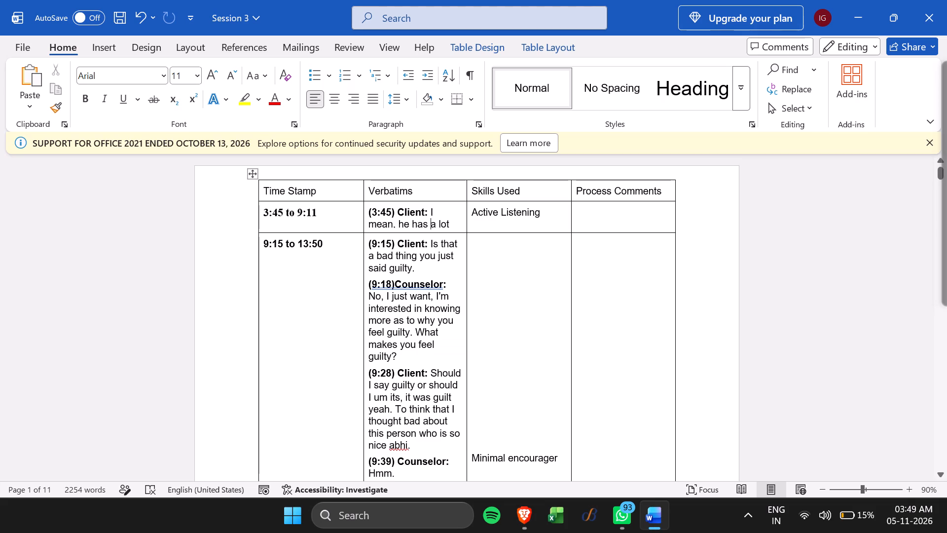
scroll(427, 328, "down", 7)
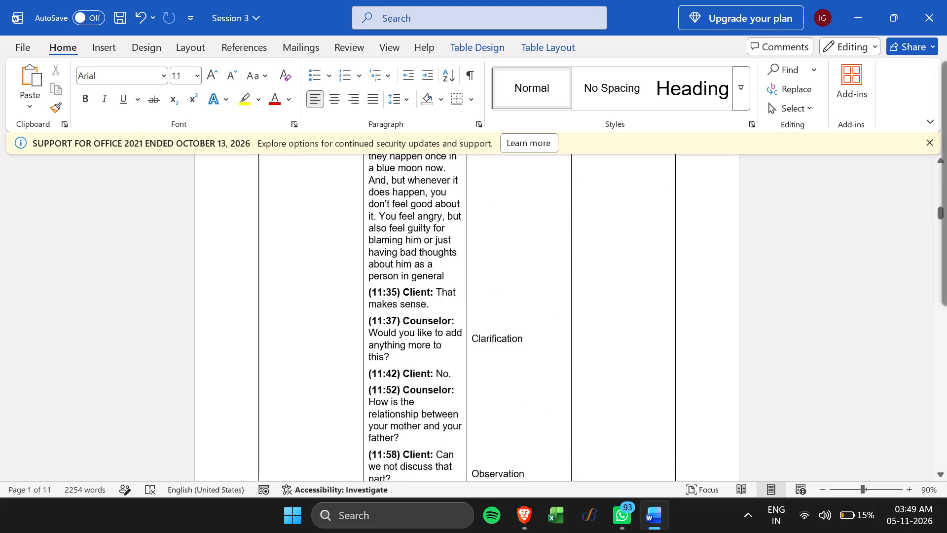
scroll(427, 328, "up", 1)
scroll(427, 328, "down", 2)
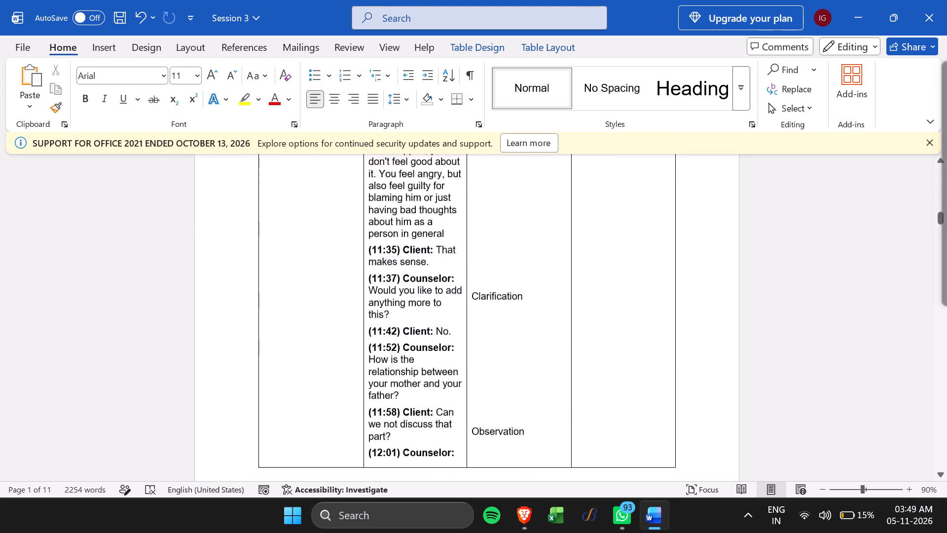
scroll(427, 328, "down", 6)
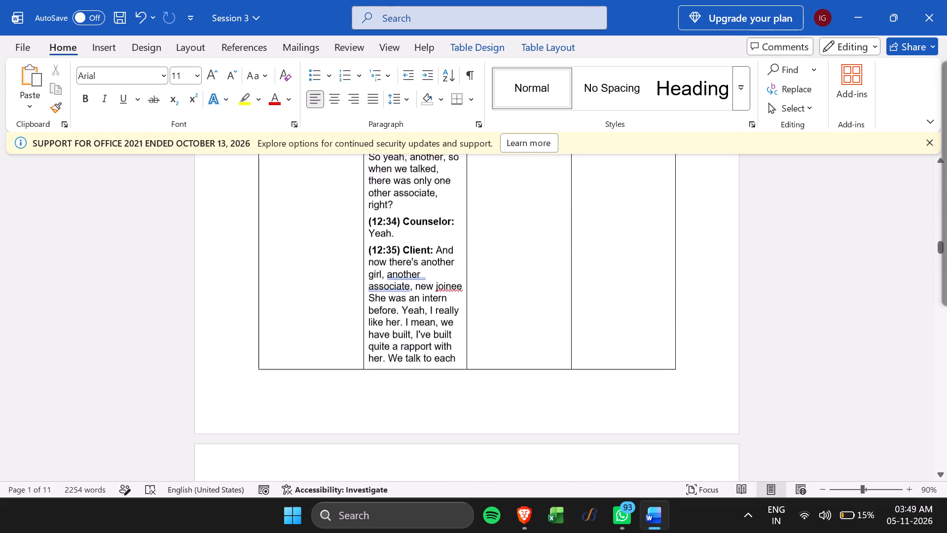
scroll(427, 328, "down", 7)
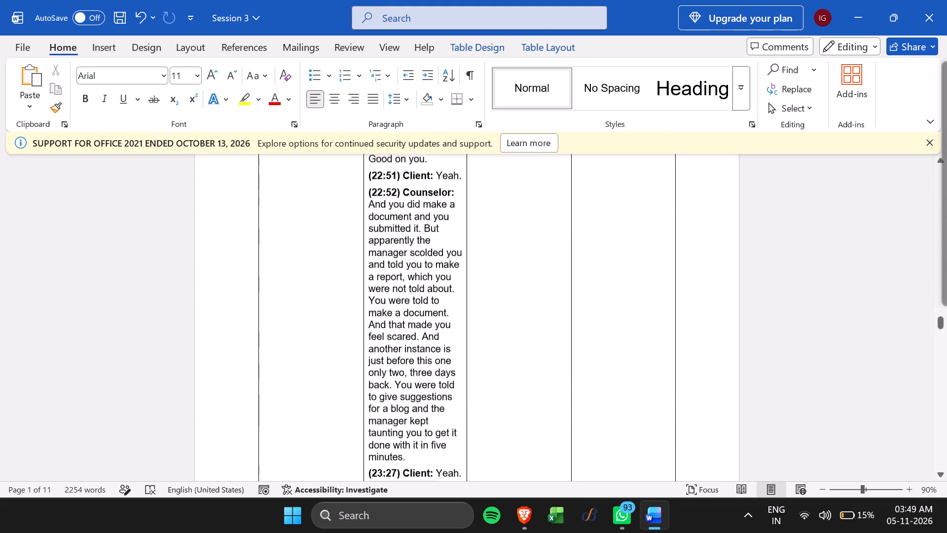
scroll(427, 328, "down", 2)
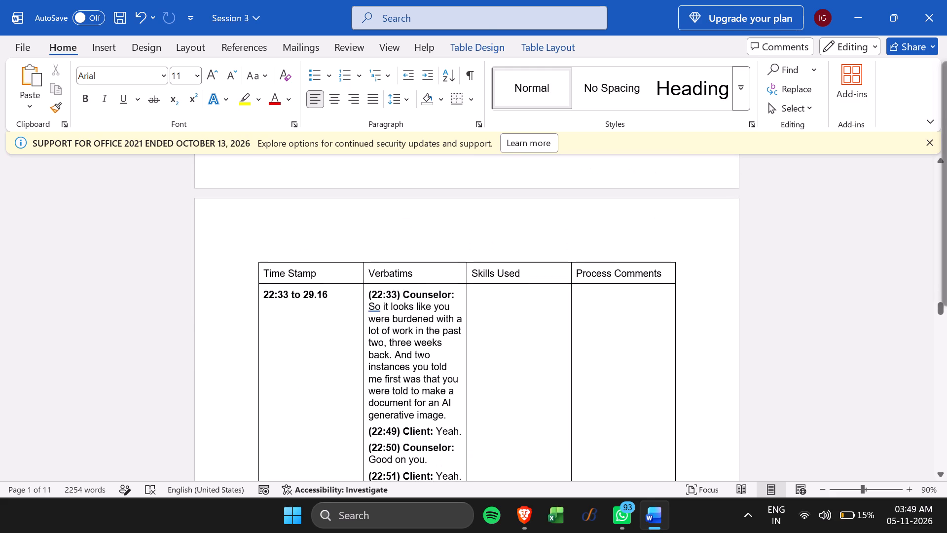
Return to the Google Docs copy and examine the 22:33 to 29.16 row's page layout through to the end of the table.
key("alt+Tab")
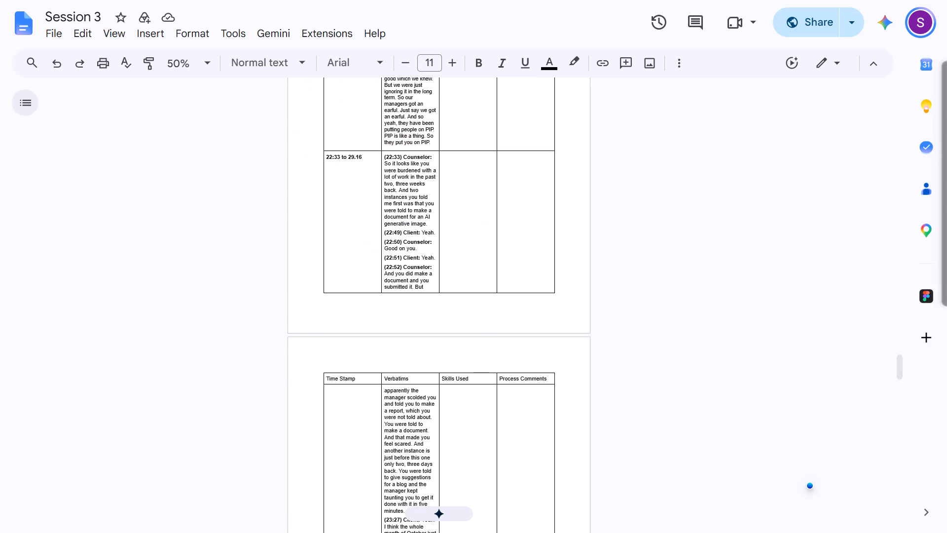
scroll(427, 328, "down", 1)
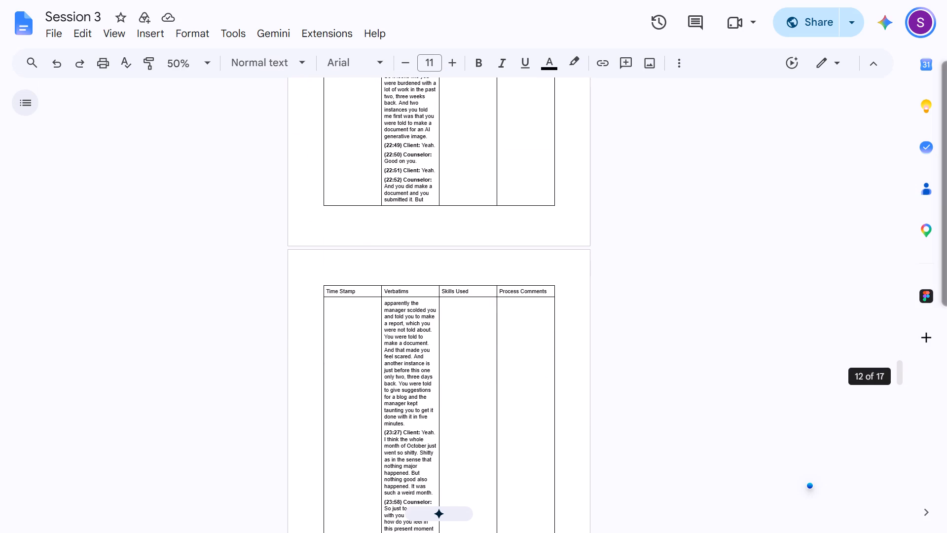
scroll(427, 328, "down", 19)
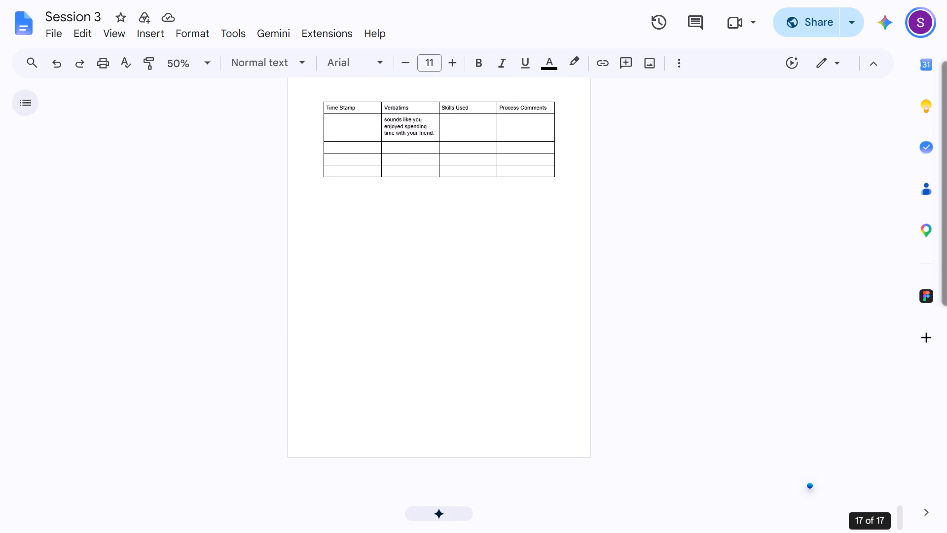
scroll(427, 328, "down", 2)
scroll(427, 328, "up", 8)
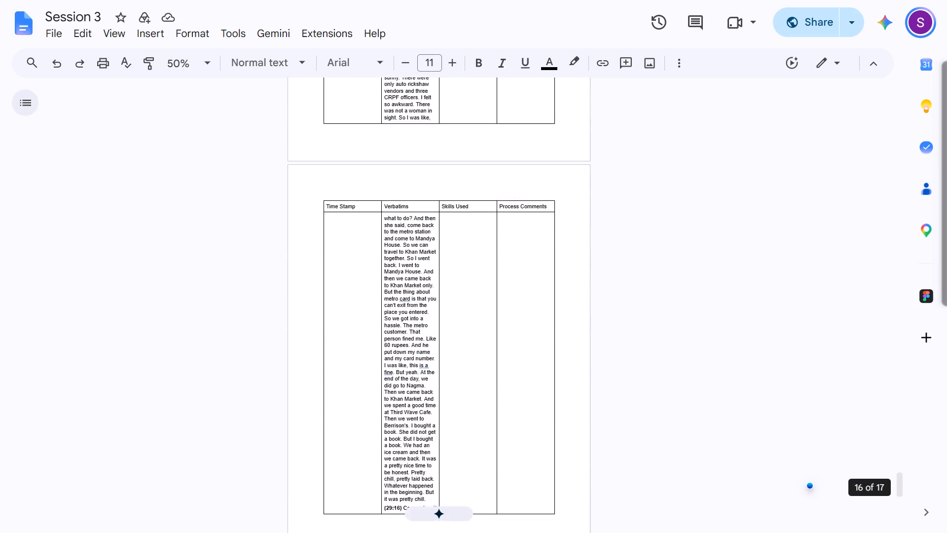
scroll(427, 328, "up", 6)
scroll(427, 328, "left", 1)
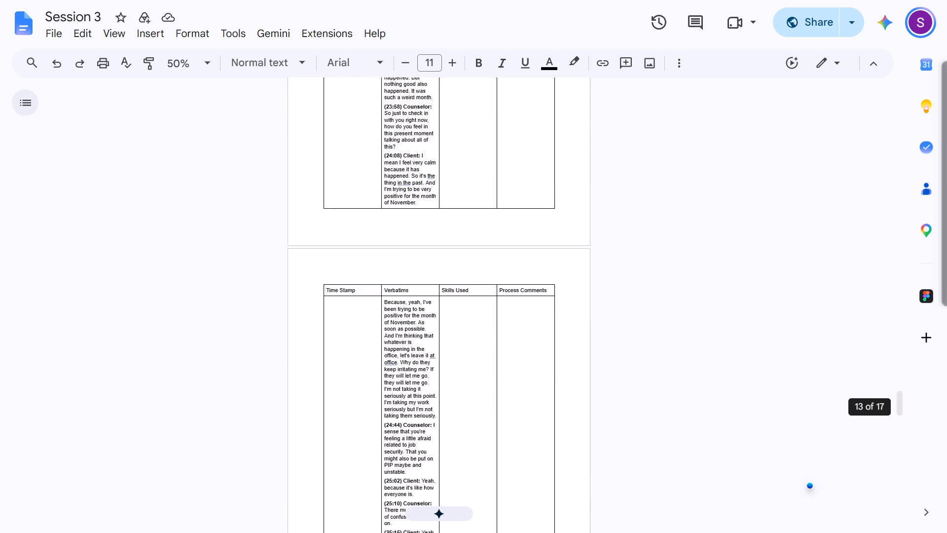
scroll(427, 328, "left", 2)
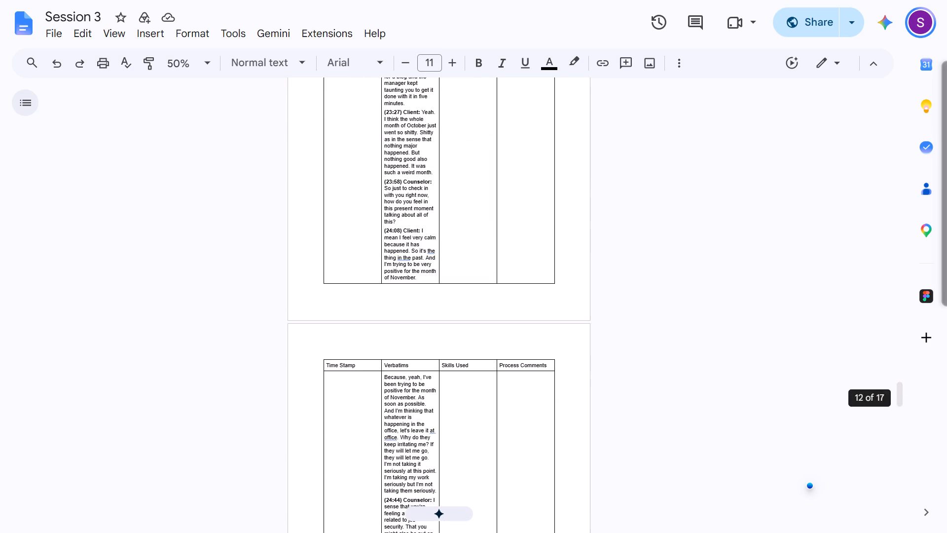
scroll(427, 328, "left", 1)
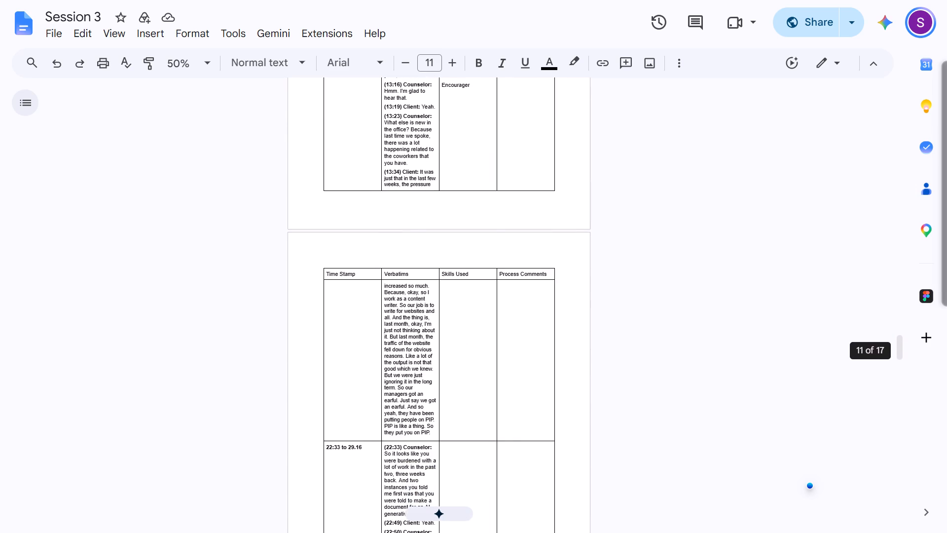
scroll(427, 328, "left", 1)
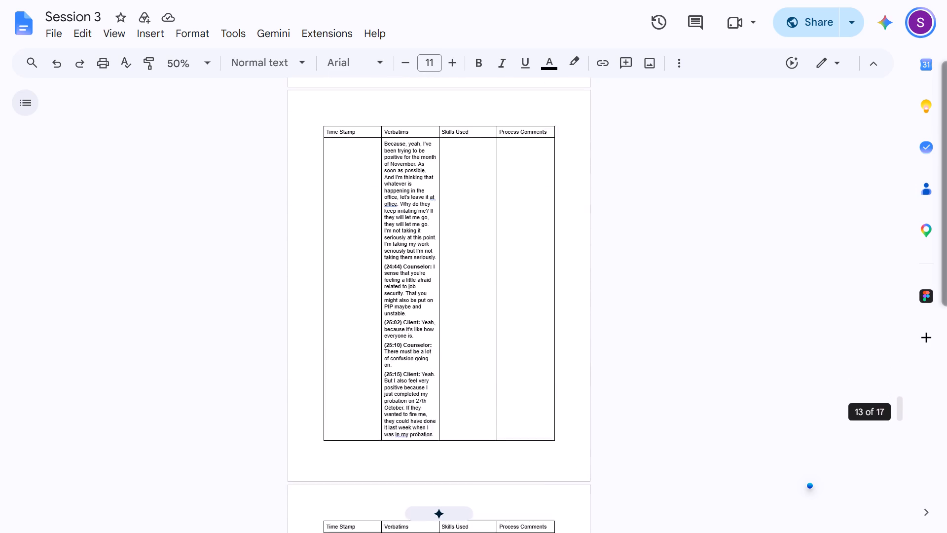
scroll(427, 328, "left", 1)
scroll(427, 328, "down", 7)
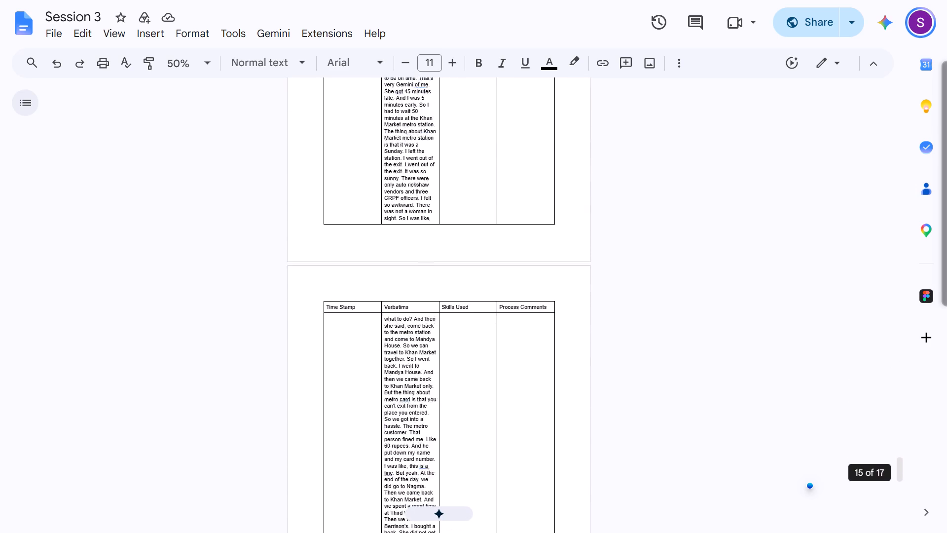
scroll(427, 328, "down", 3)
Switch to the Word copy and examine the 22:33 to 29.16 row's page flow through to the last pages and back to its start.
key("alt+Tab")
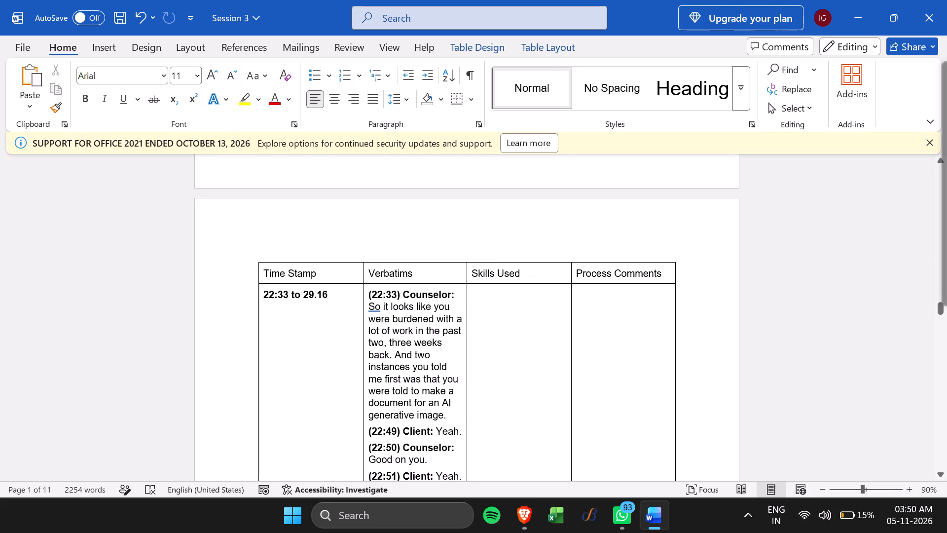
scroll(424, 320, "down", 20)
scroll(424, 320, "down", 18)
scroll(424, 320, "up", 6)
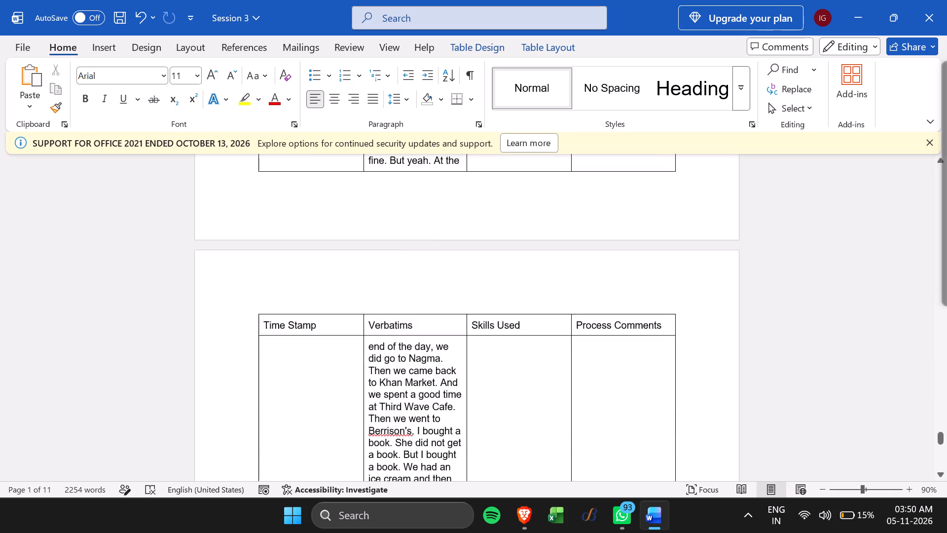
scroll(424, 320, "up", 1)
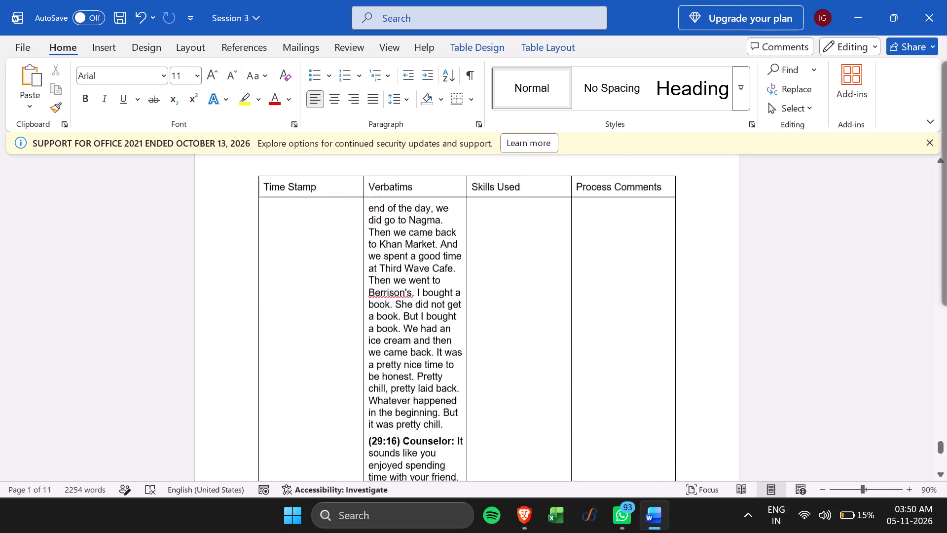
scroll(424, 320, "up", 8)
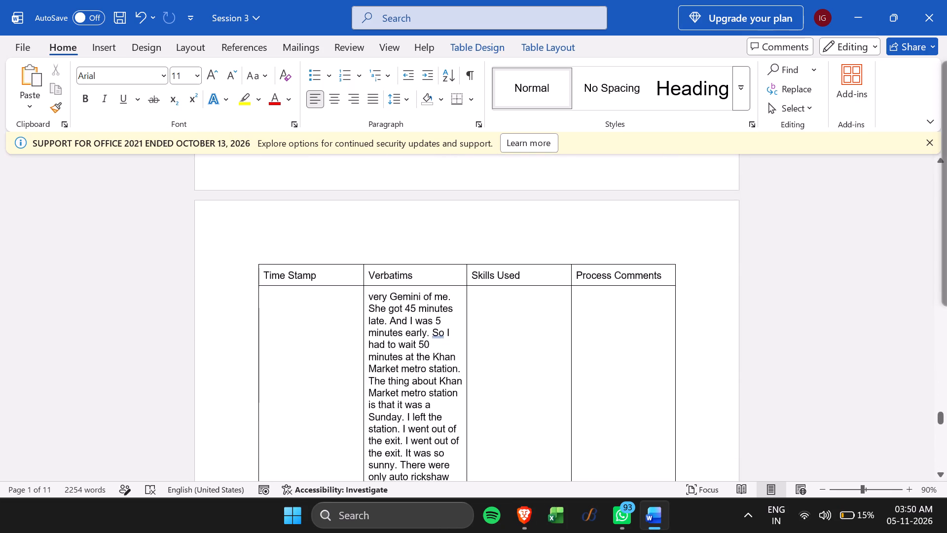
scroll(424, 320, "up", 10)
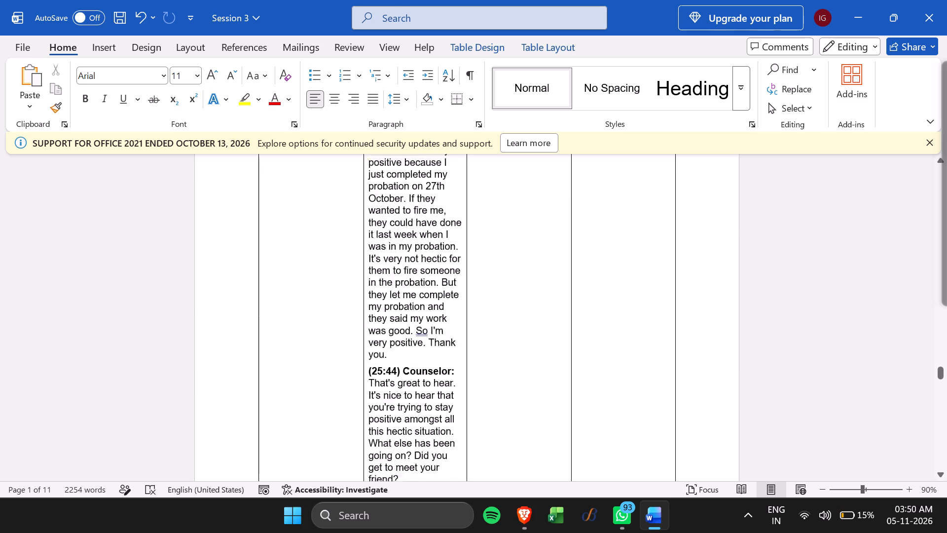
scroll(424, 320, "up", 17)
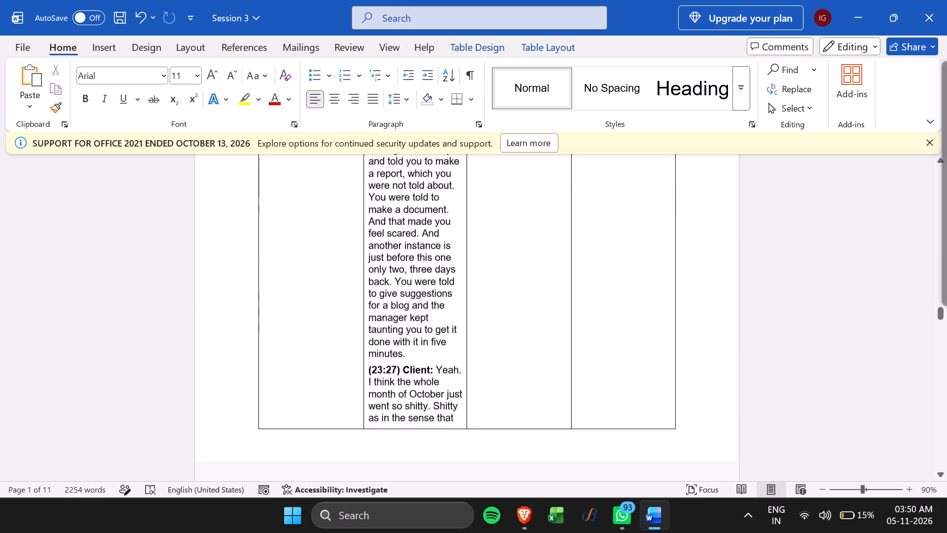
scroll(424, 320, "down", 5)
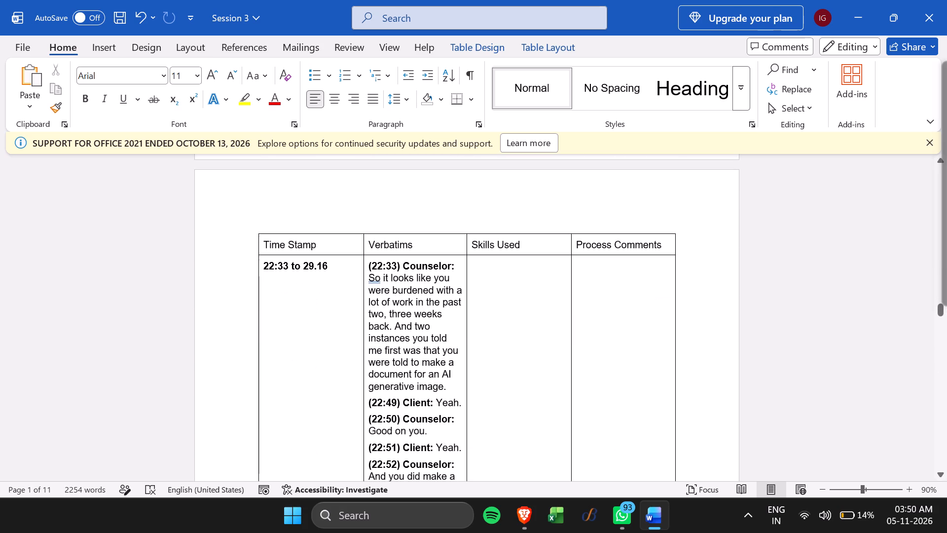
Return to the Google Docs copy and examine the first page and the opening paragraph of the 3:45 to 9:11 row.
key("alt+Tab")
scroll(424, 320, "up", 5)
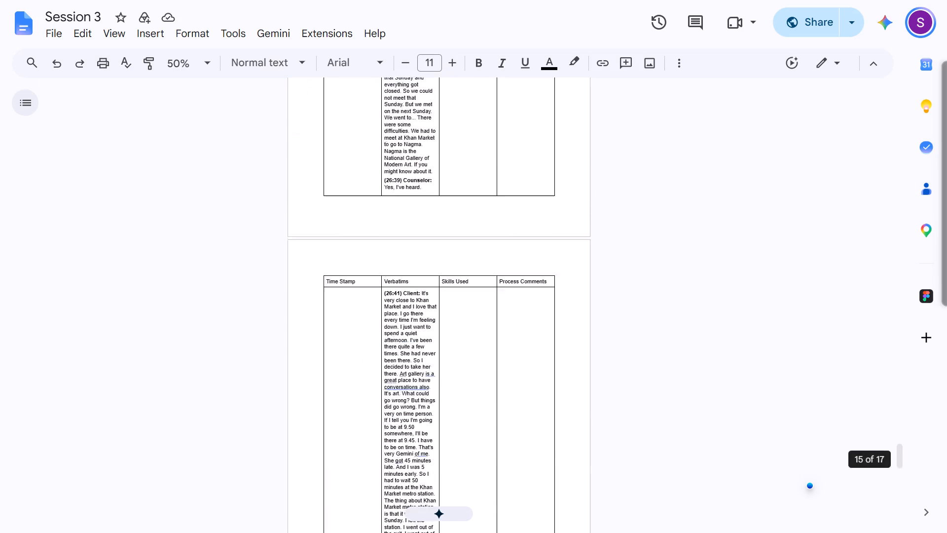
scroll(424, 320, "up", 18)
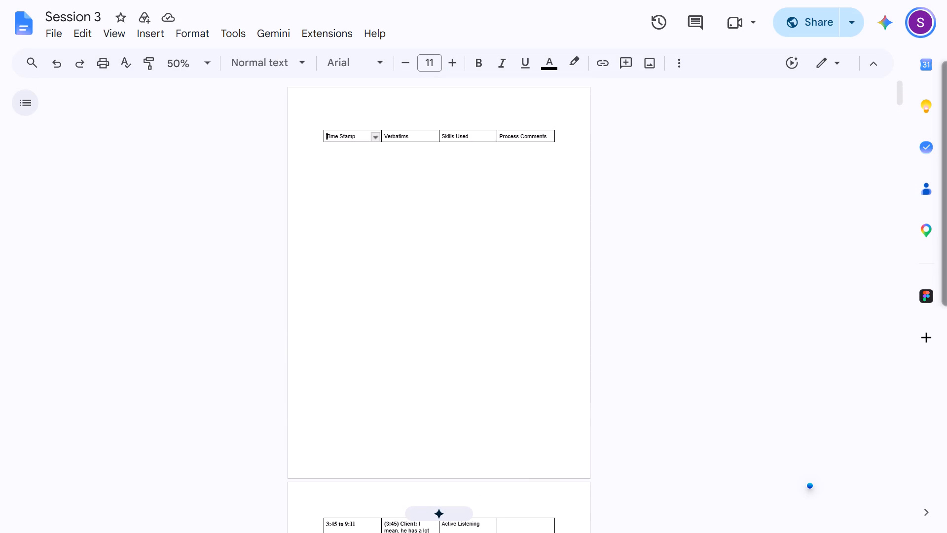
scroll(412, 285, "down", 1)
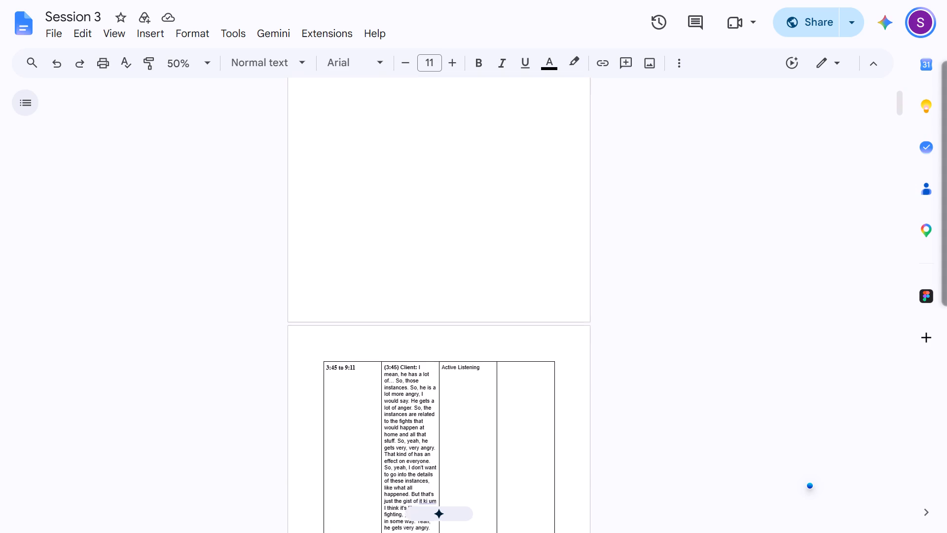
scroll(412, 285, "down", 1)
left_click(392, 351)
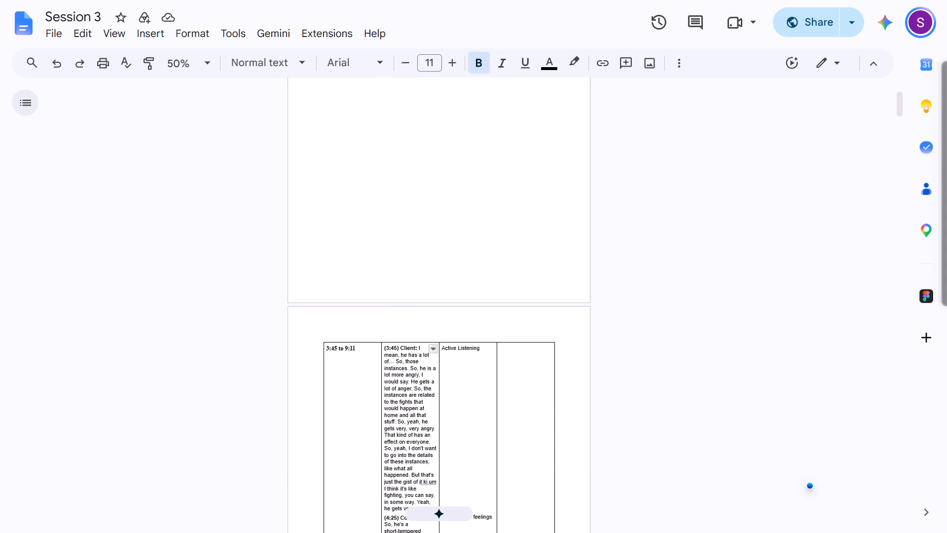
scroll(404, 357, "up", 1)
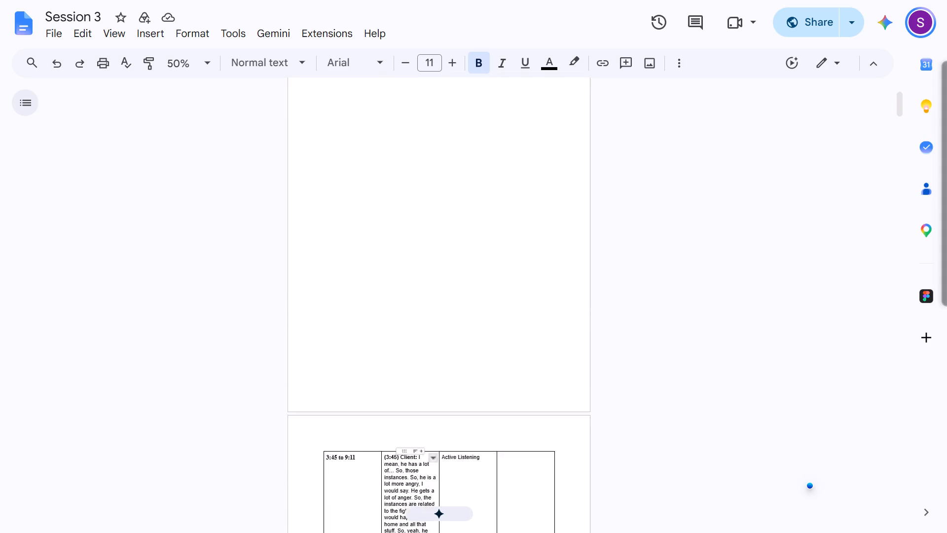
scroll(404, 357, "up", 1)
scroll(404, 357, "down", 1)
triple_click(399, 430)
left_click(399, 430)
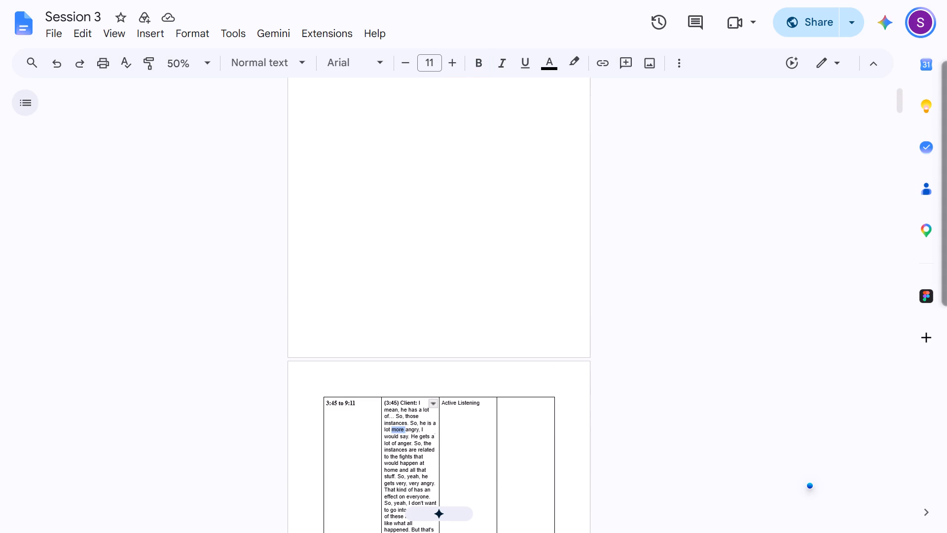
triple_click(399, 430)
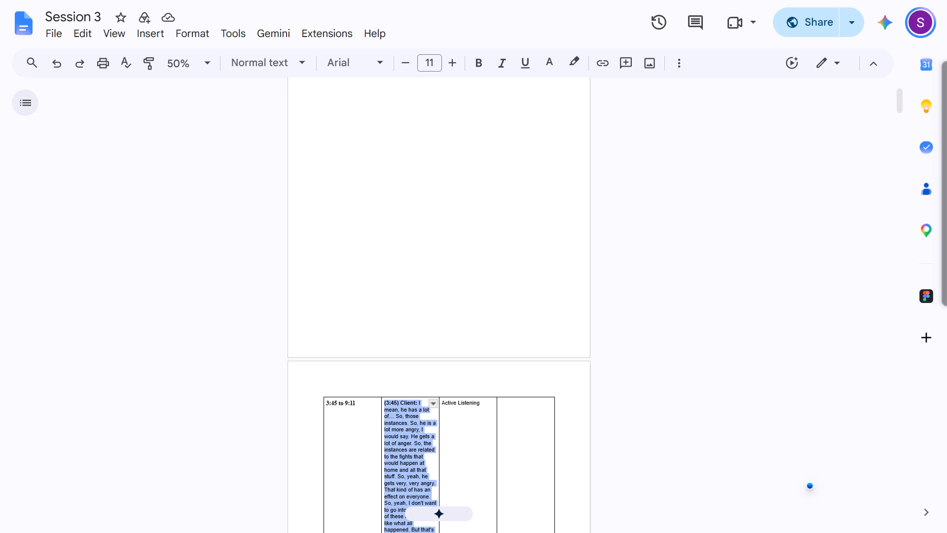
scroll(399, 430, "down", 5)
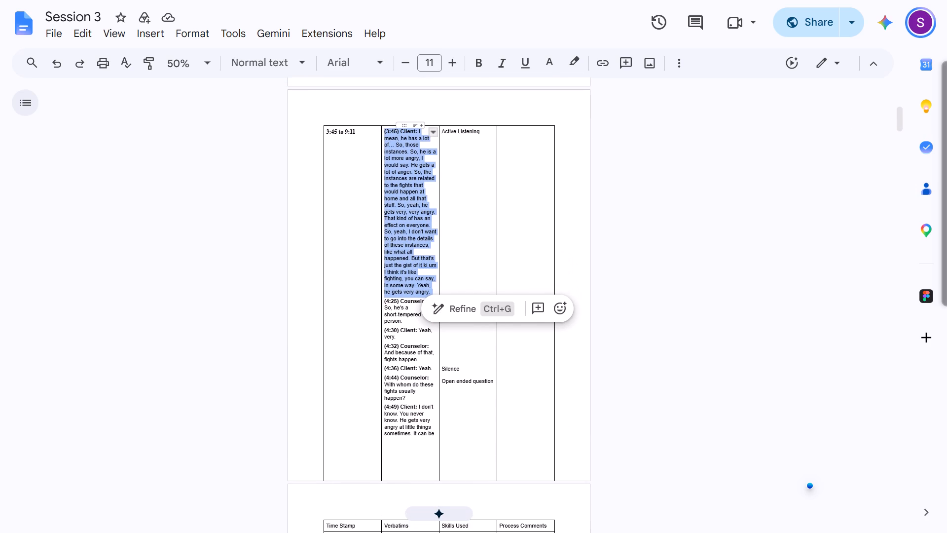
left_click(402, 191)
scroll(402, 191, "up", 1)
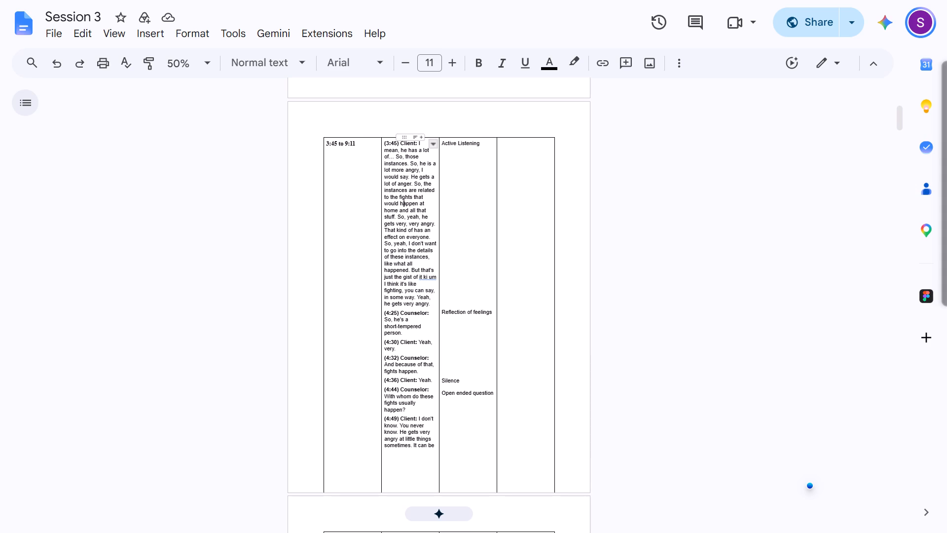
Examine the page break after the (4:49) Client paragraph and how the 3:45 to 9:11 row continues over the following pages.
triple_click(415, 466)
triple_click(415, 466)
triple_click(415, 466)
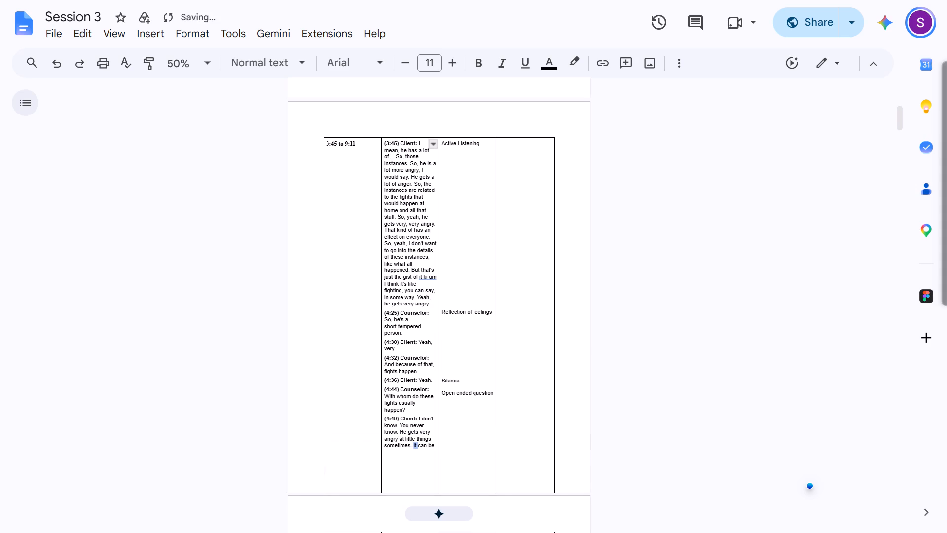
double_click(415, 466)
scroll(415, 466, "down", 6)
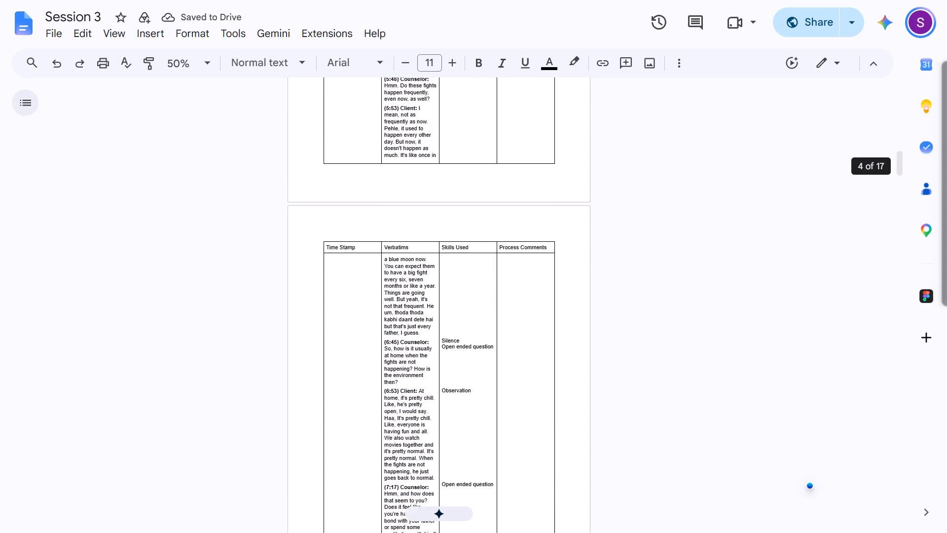
scroll(415, 466, "down", 1)
scroll(415, 466, "right", 1)
scroll(415, 466, "up", 4)
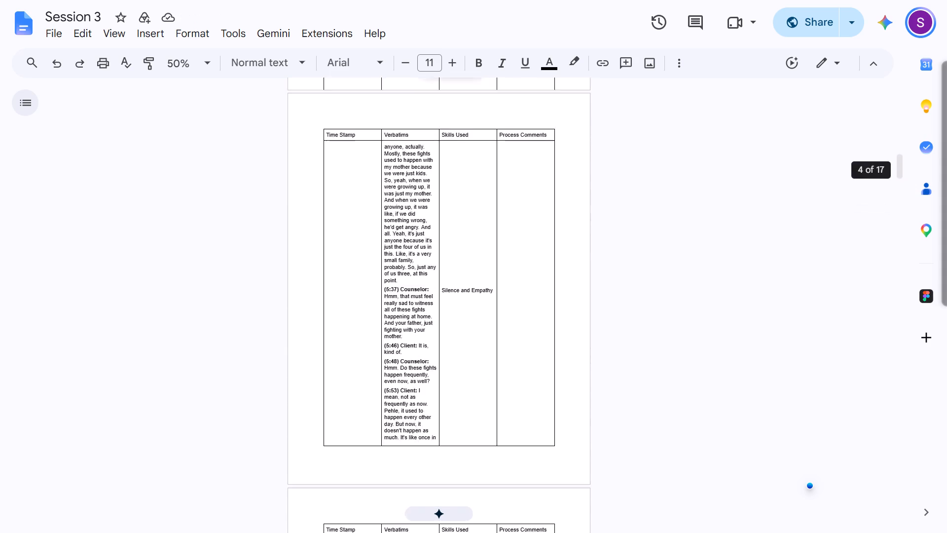
scroll(383, 279, "down", 3)
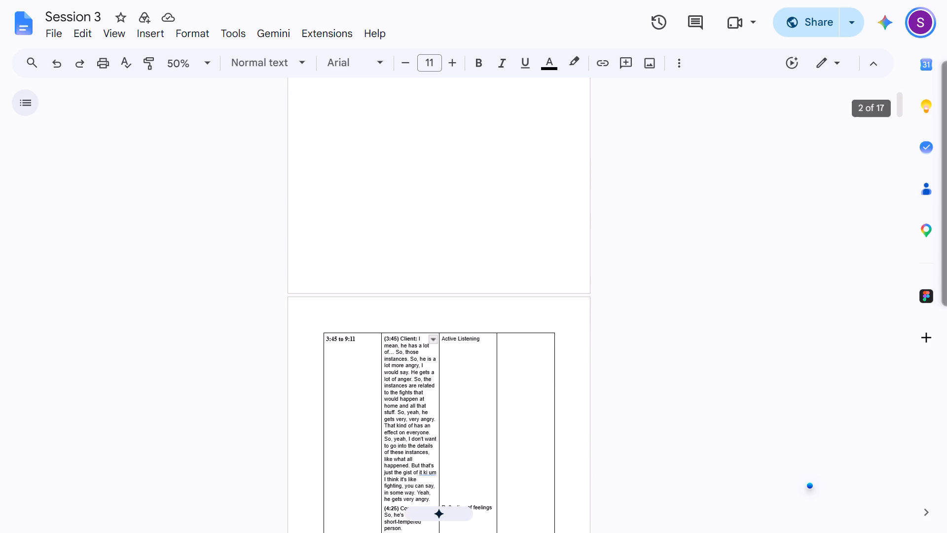
Select the entire contents of the Session 3 document in Google Docs.
left_click(400, 335)
key("ctrl+a")
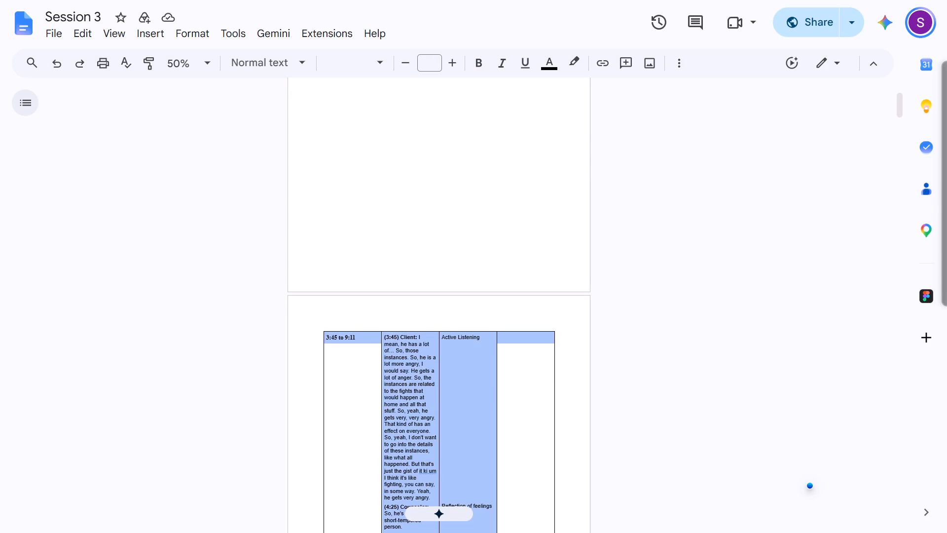
left_click(400, 335)
scroll(400, 335, "up", 4)
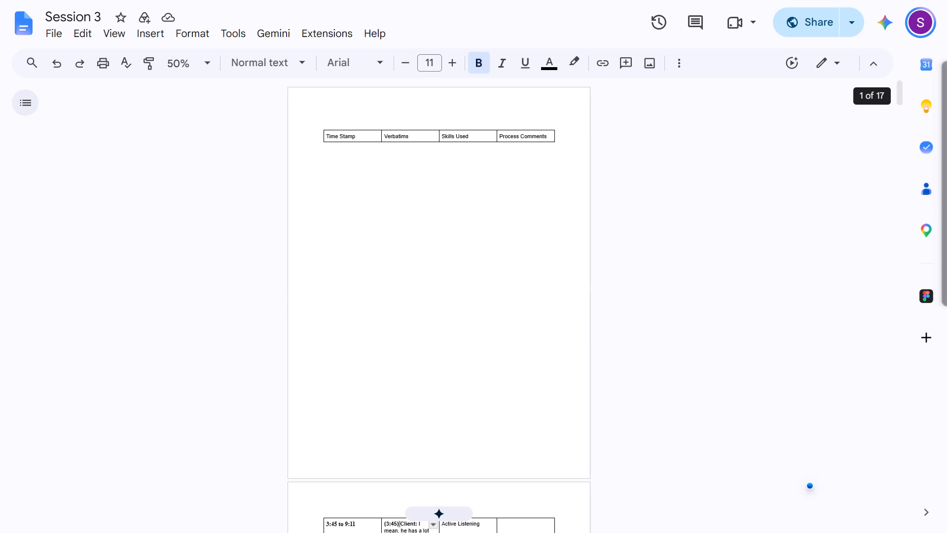
double_click(393, 138)
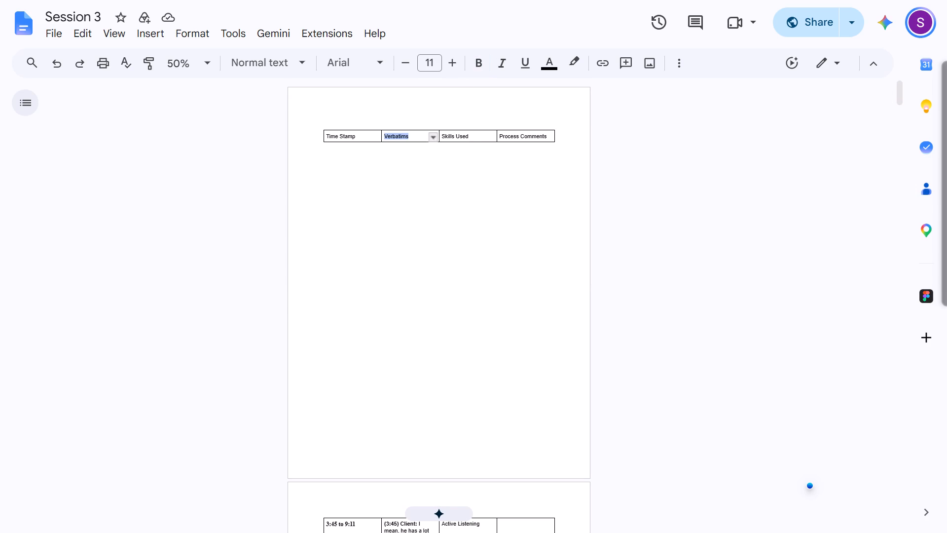
double_click(393, 138)
left_click(393, 138)
left_click_drag(327, 138, 440, 378)
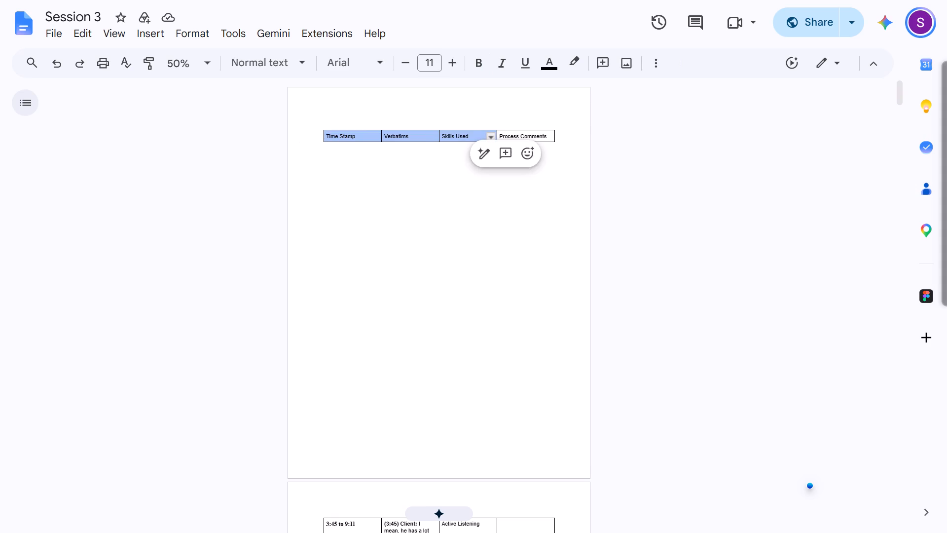
key("ctrl+a")
Switch to Word and create a new blank document.
key("alt+Tab")
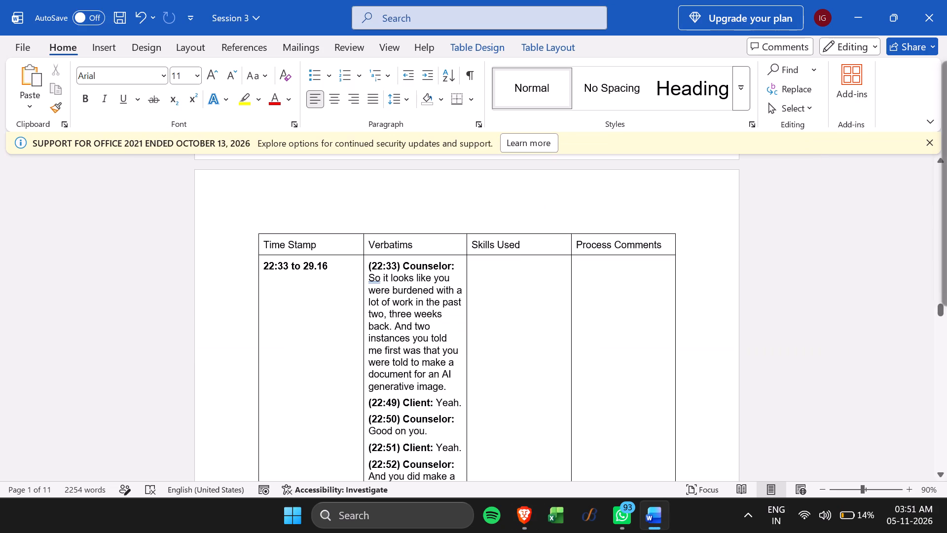
left_click(22, 45)
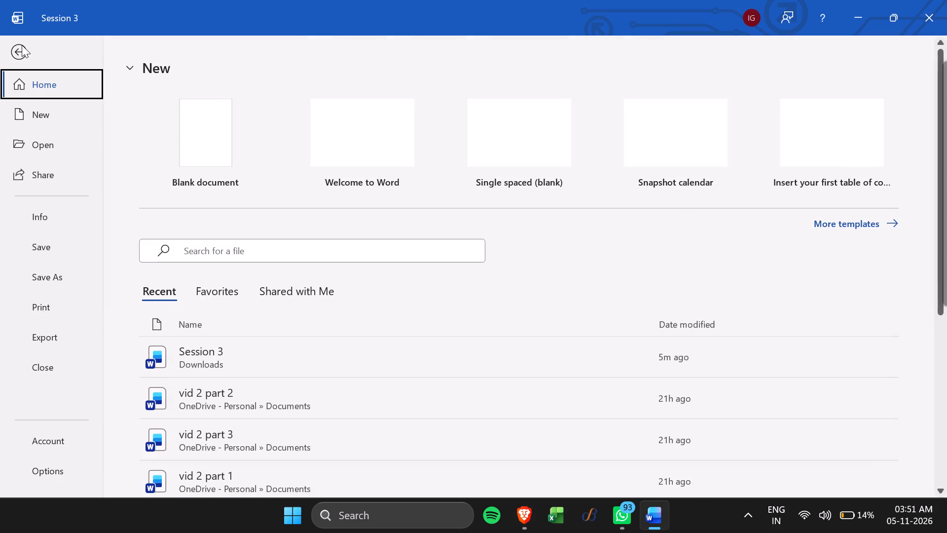
left_click(214, 169)
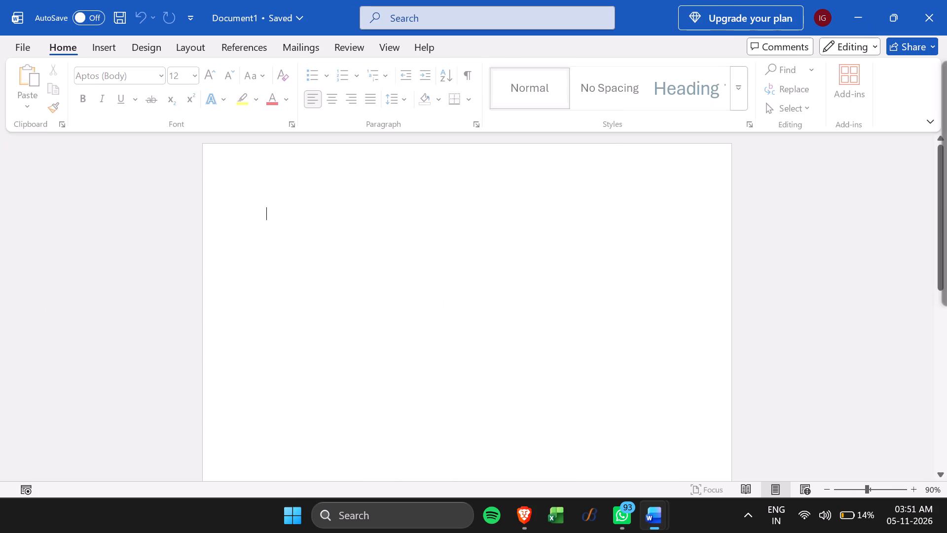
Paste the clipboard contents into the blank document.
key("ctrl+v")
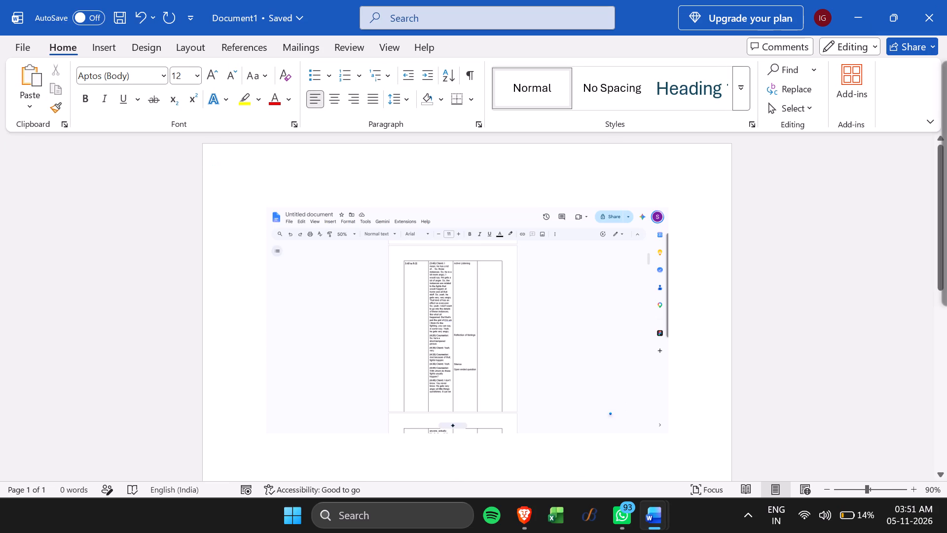
Go back to Google Docs, copy the whole selected Session 3 document, and return to the new Word document.
key("alt+Tab")
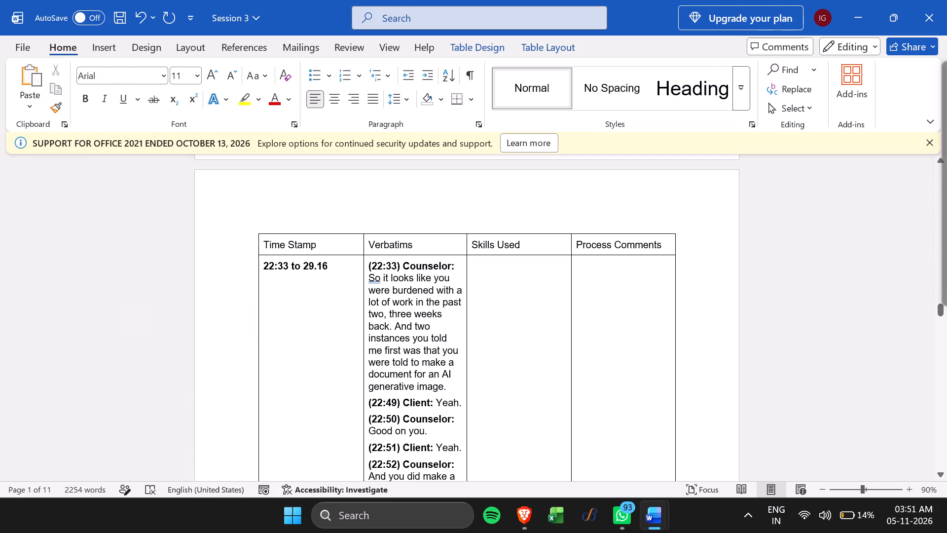
double_click(376, 291)
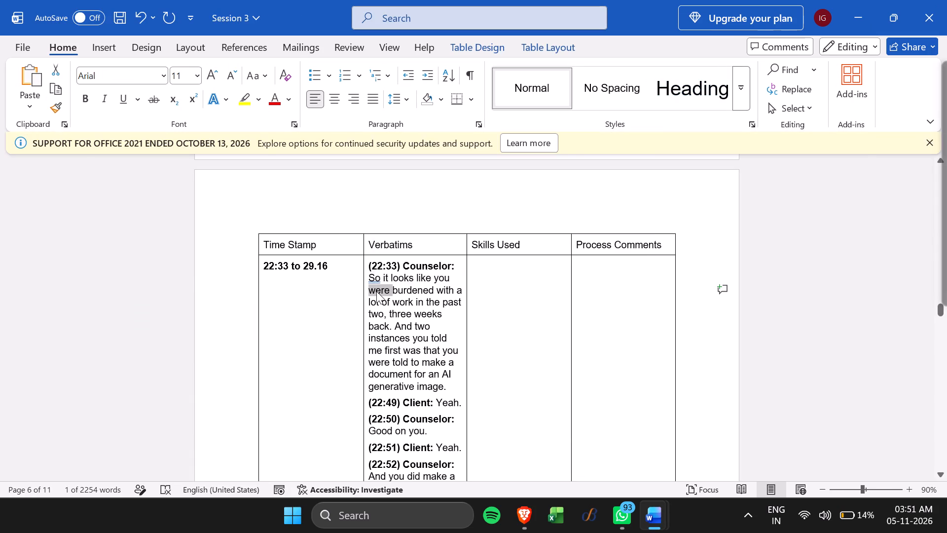
key("alt+Tab")
key("alt+Tab")
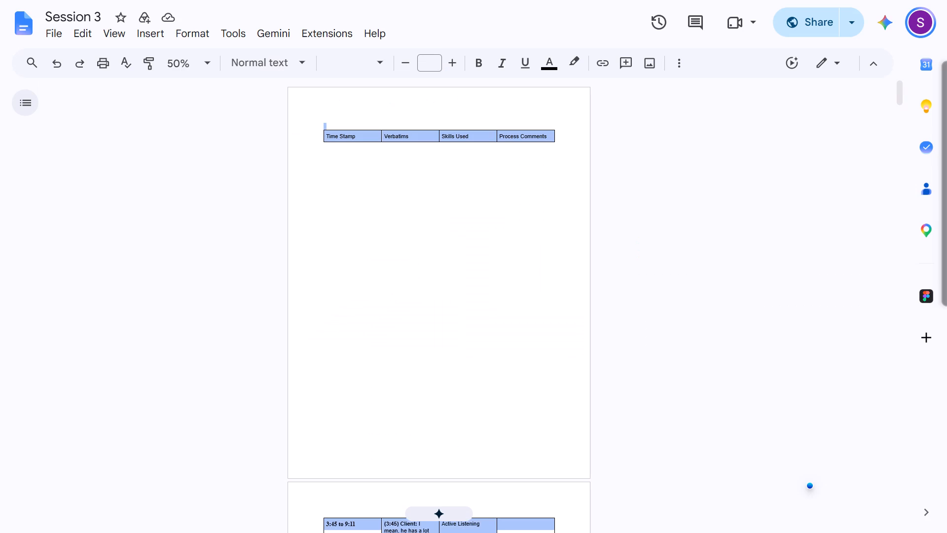
key("ctrl+c")
key("alt+Tab")
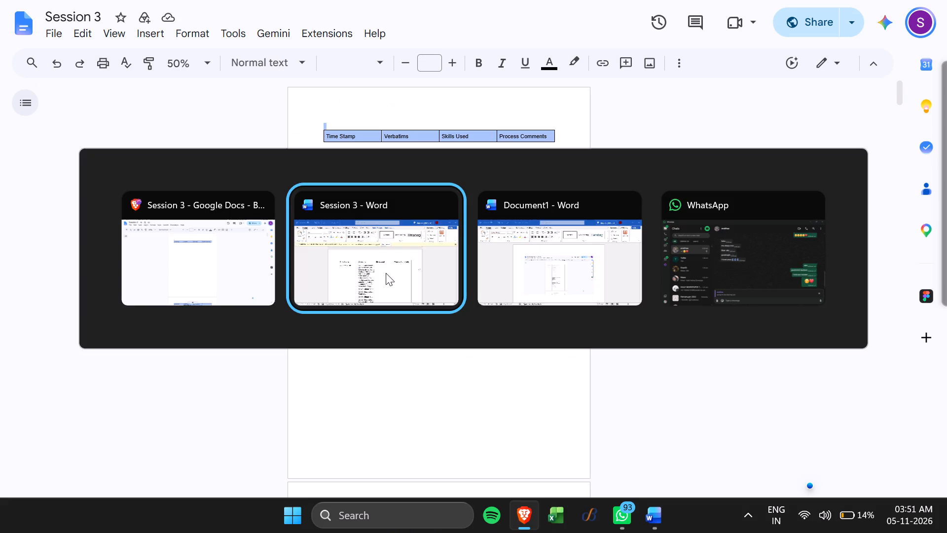
key("alt+Tab")
key("alt+Tab")
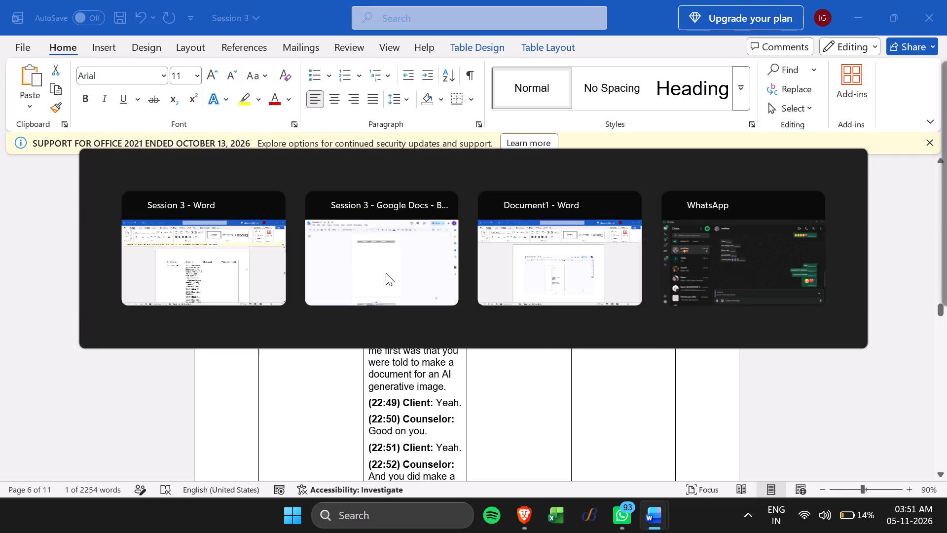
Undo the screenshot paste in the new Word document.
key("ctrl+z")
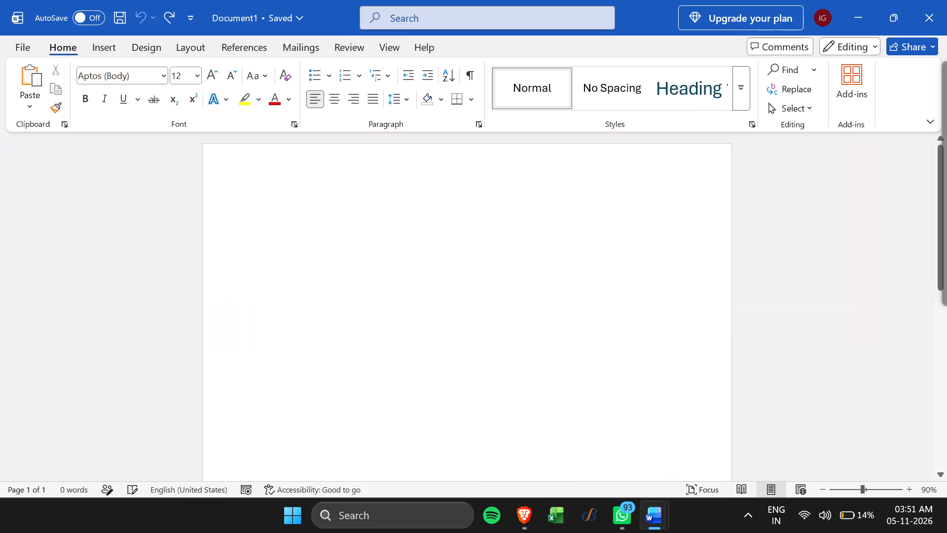
Paste the copied Session 3 transcript table into the blank document.
key("ctrl+v")
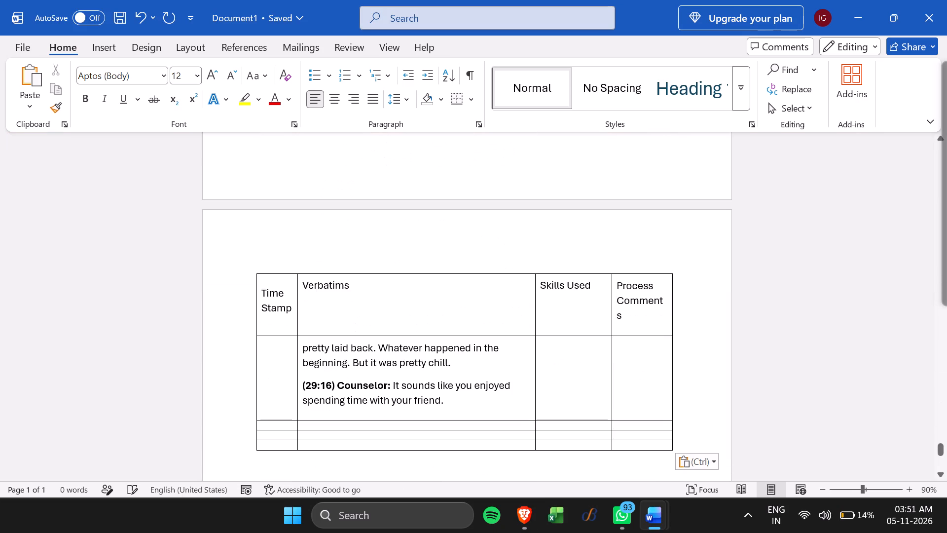
Examine how the pasted table's header and transcript rows are laid out across the first pages.
scroll(386, 273, "up", 20)
scroll(386, 273, "up", 9)
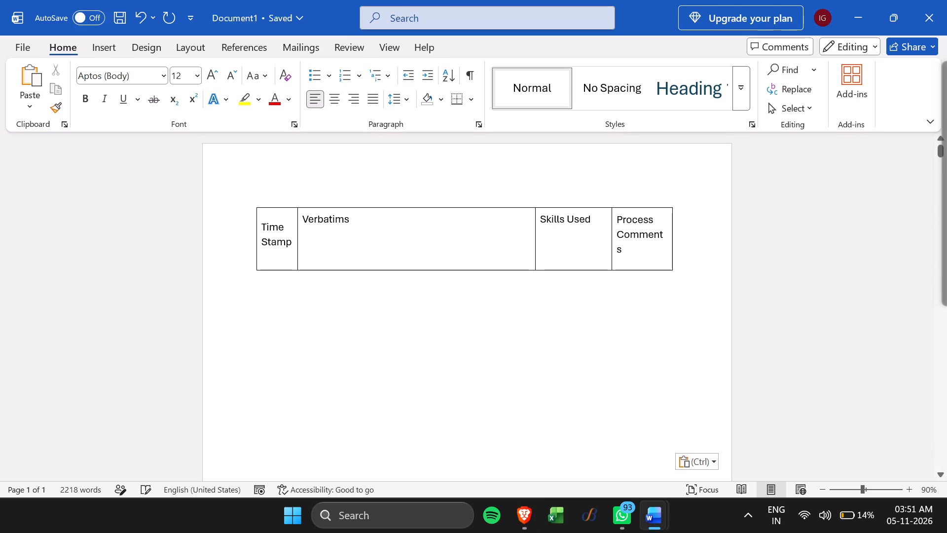
scroll(386, 273, "up", 1)
scroll(386, 273, "down", 6)
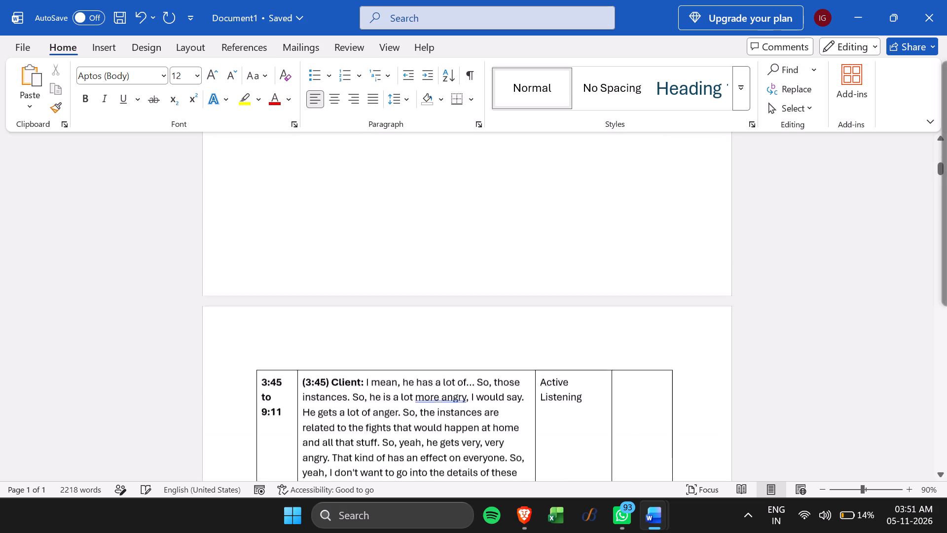
scroll(386, 273, "down", 2)
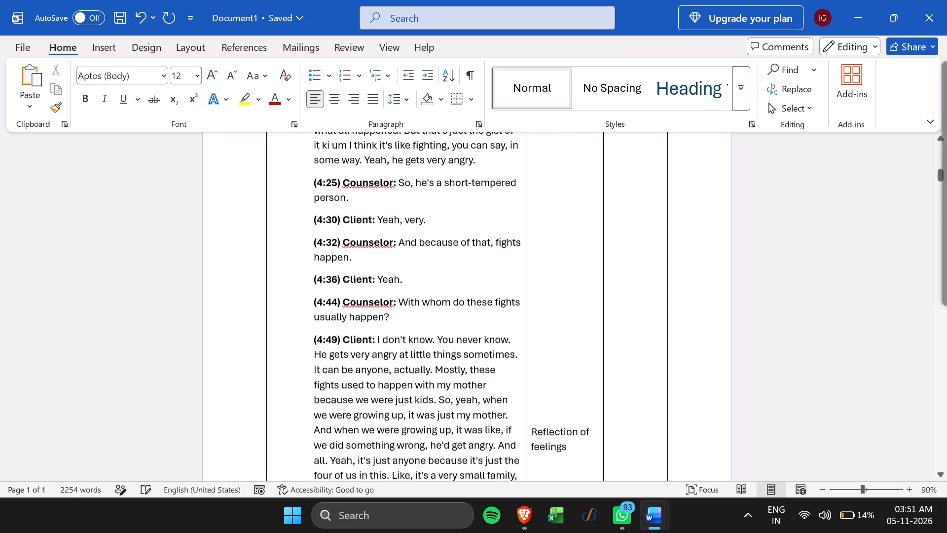
scroll(386, 273, "down", 2)
scroll(386, 273, "up", 3)
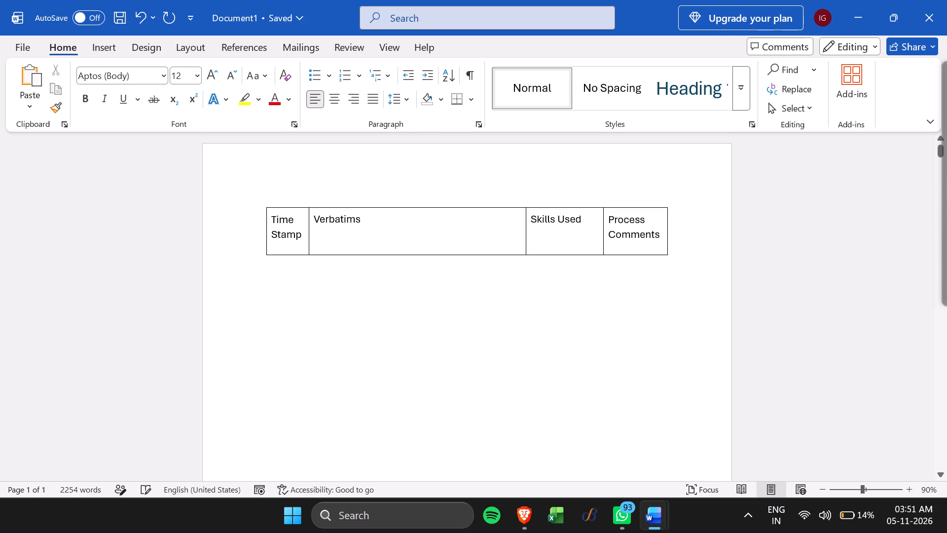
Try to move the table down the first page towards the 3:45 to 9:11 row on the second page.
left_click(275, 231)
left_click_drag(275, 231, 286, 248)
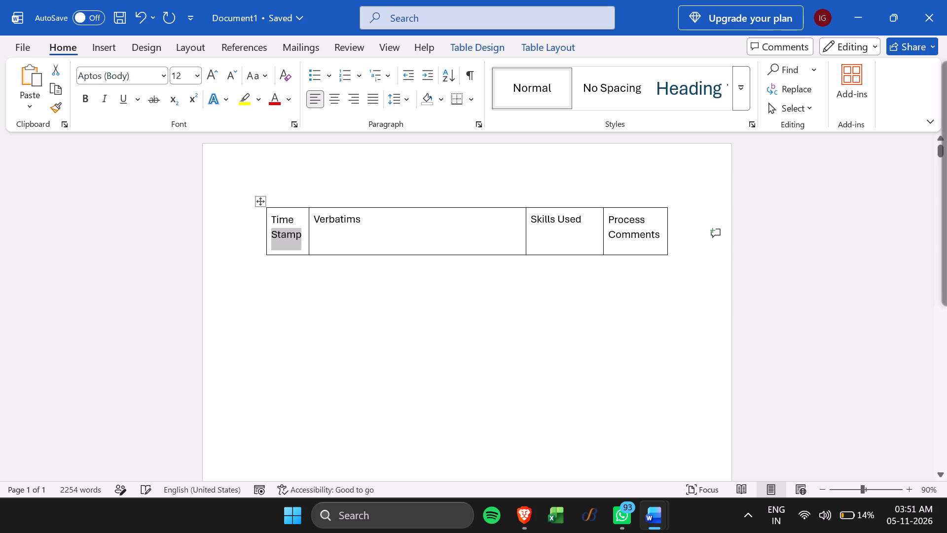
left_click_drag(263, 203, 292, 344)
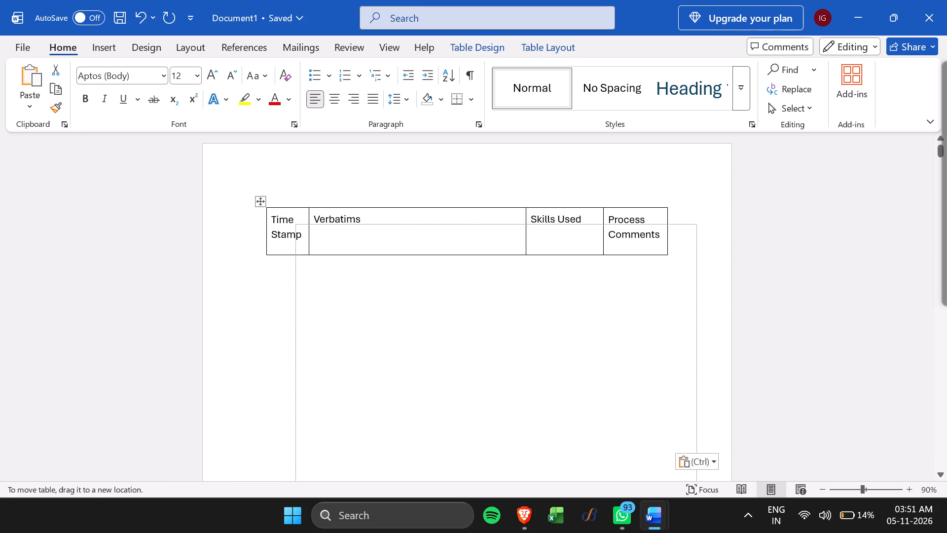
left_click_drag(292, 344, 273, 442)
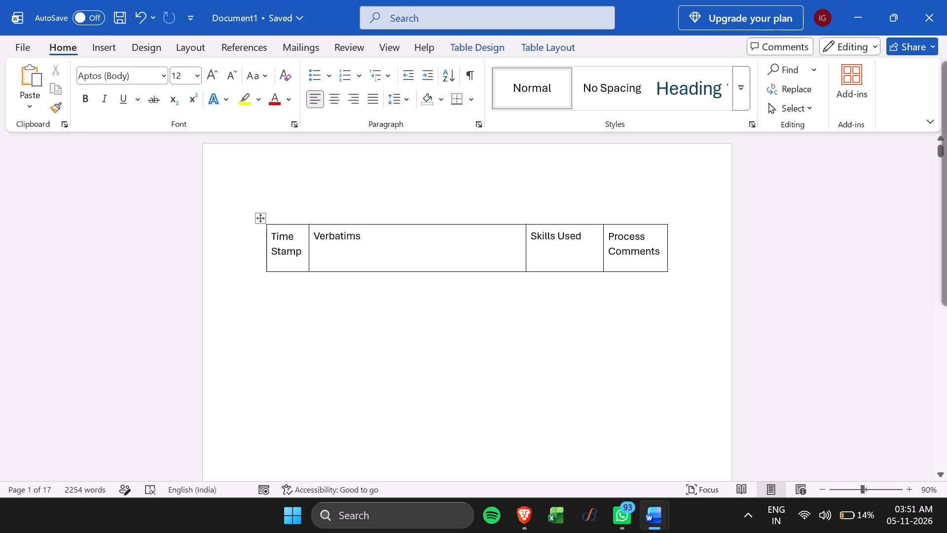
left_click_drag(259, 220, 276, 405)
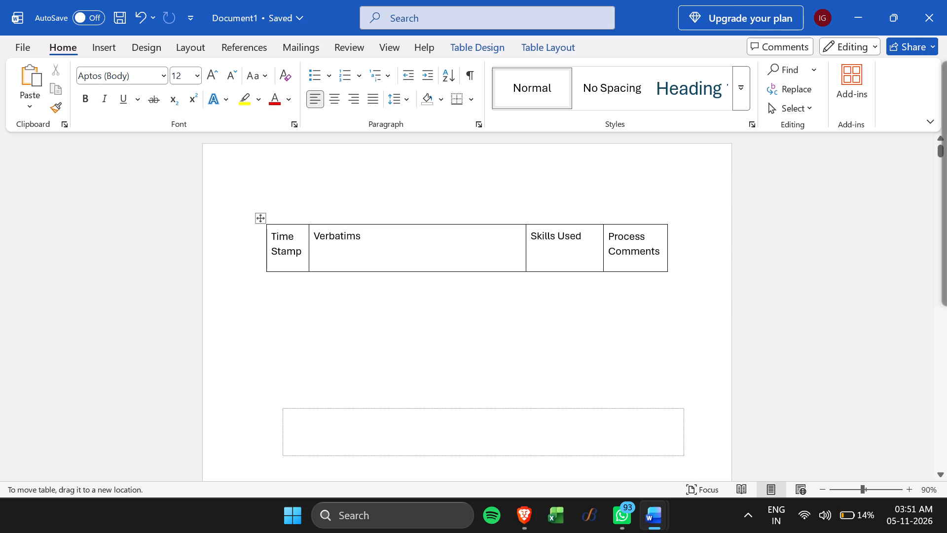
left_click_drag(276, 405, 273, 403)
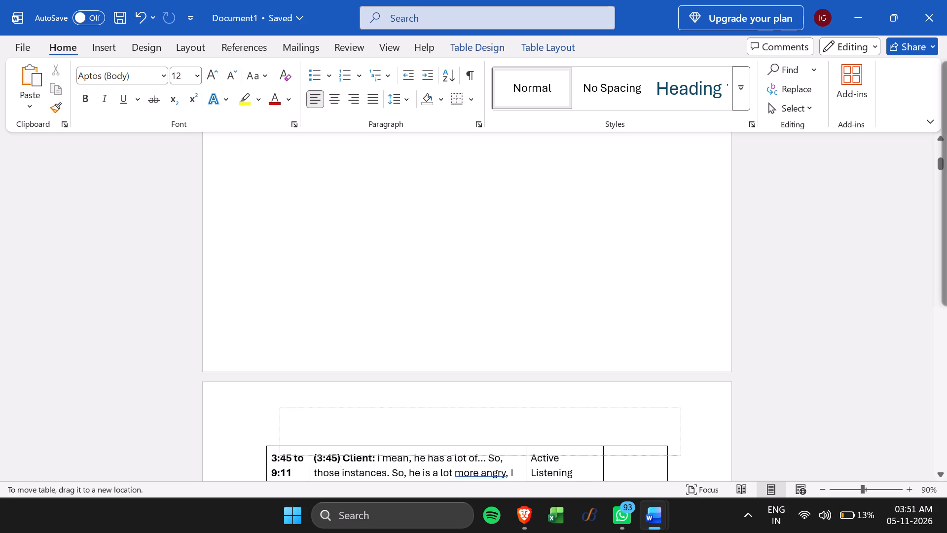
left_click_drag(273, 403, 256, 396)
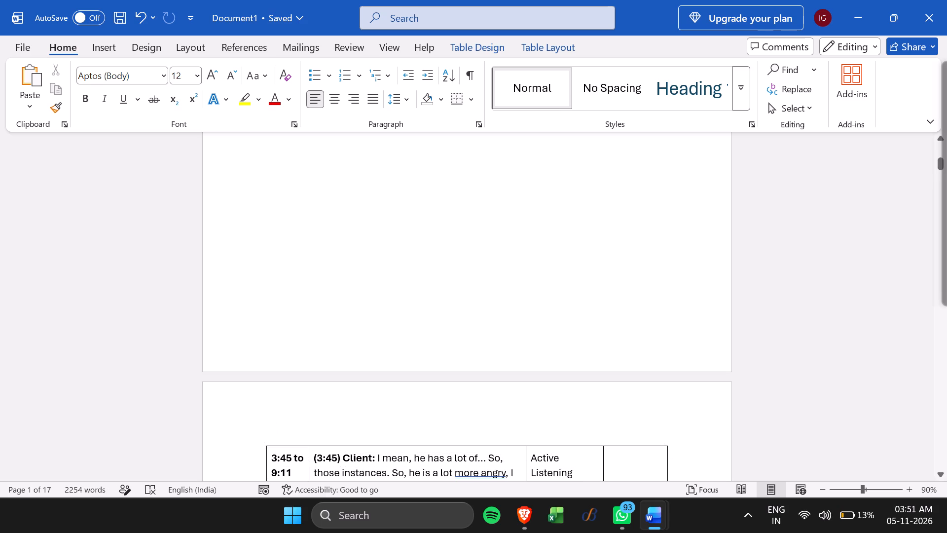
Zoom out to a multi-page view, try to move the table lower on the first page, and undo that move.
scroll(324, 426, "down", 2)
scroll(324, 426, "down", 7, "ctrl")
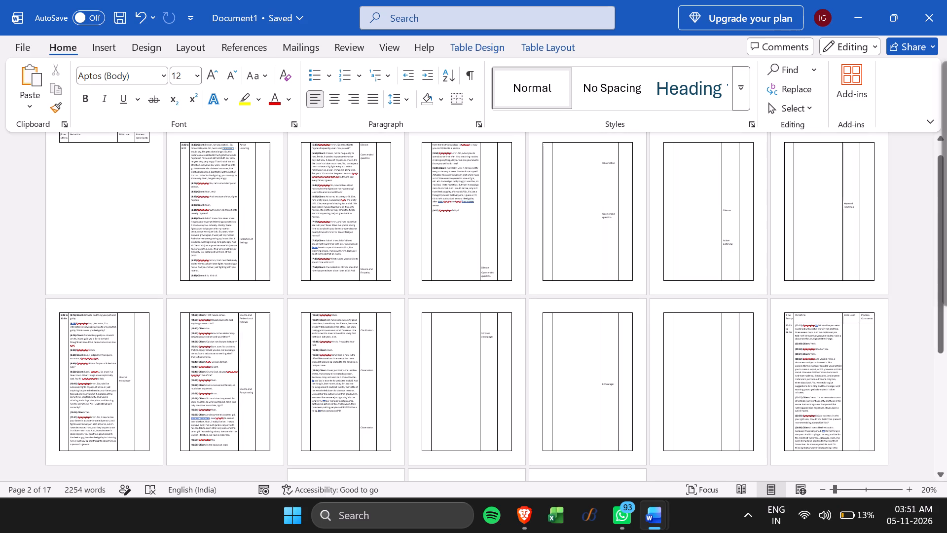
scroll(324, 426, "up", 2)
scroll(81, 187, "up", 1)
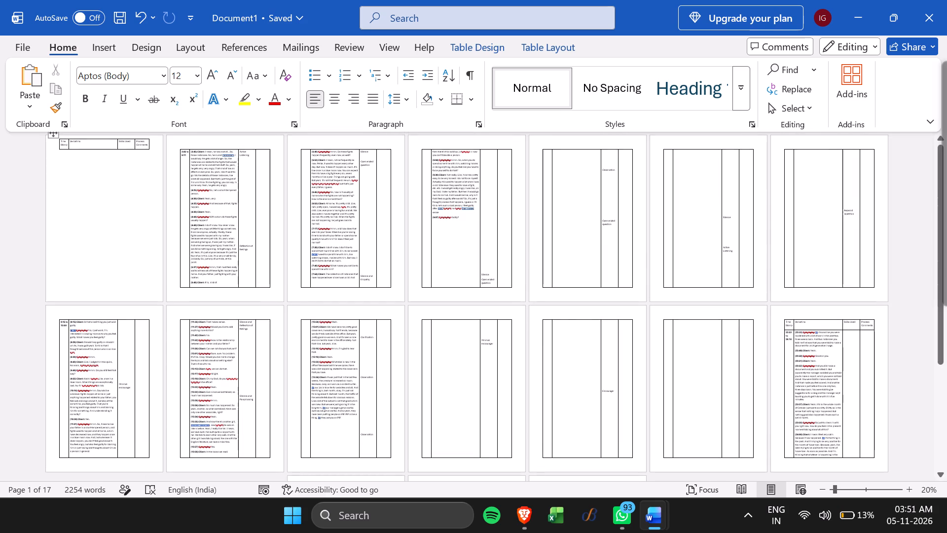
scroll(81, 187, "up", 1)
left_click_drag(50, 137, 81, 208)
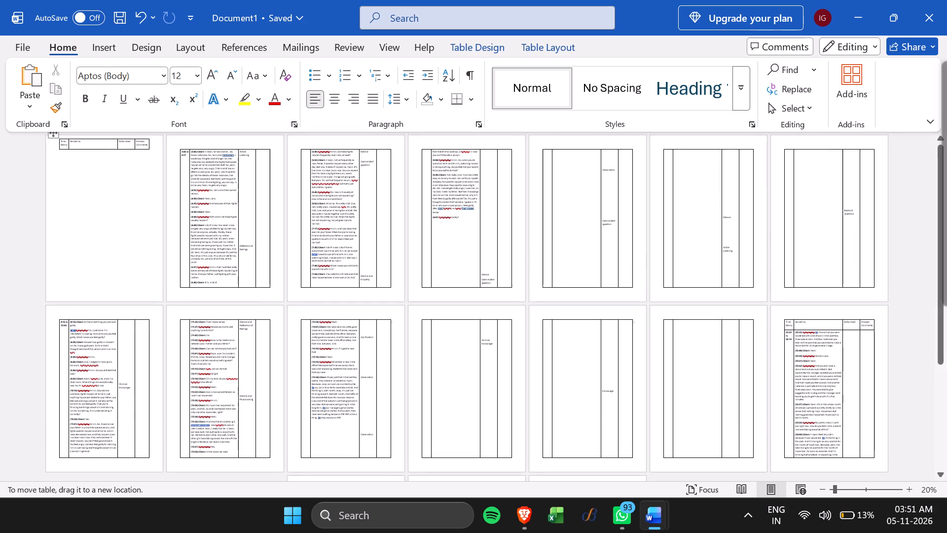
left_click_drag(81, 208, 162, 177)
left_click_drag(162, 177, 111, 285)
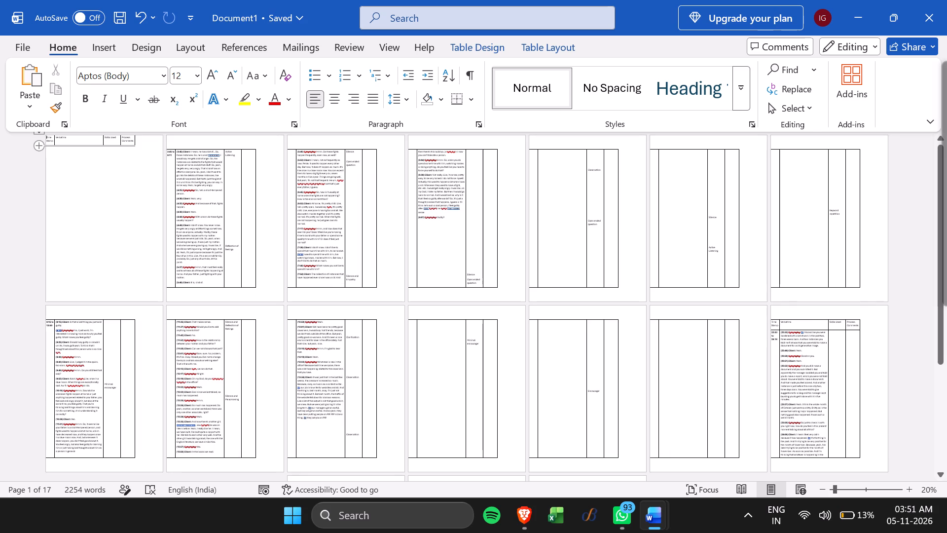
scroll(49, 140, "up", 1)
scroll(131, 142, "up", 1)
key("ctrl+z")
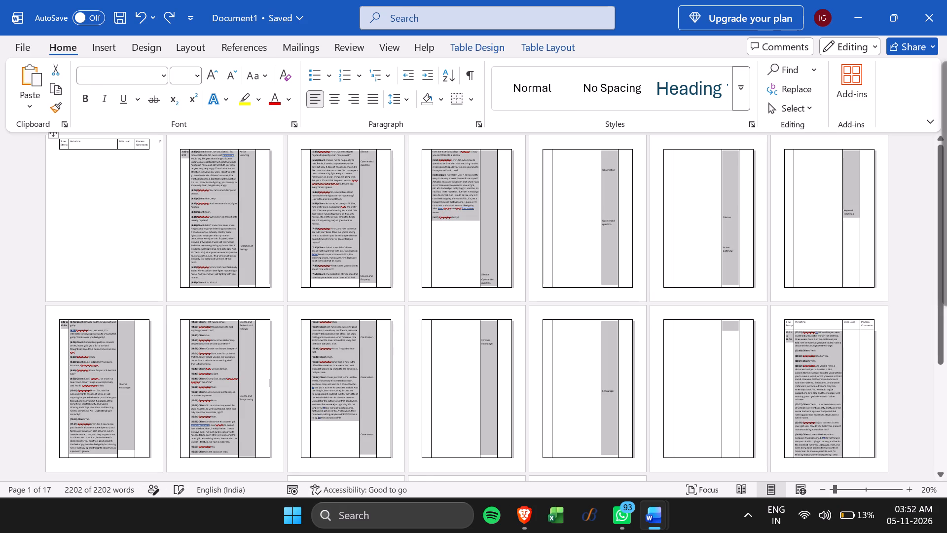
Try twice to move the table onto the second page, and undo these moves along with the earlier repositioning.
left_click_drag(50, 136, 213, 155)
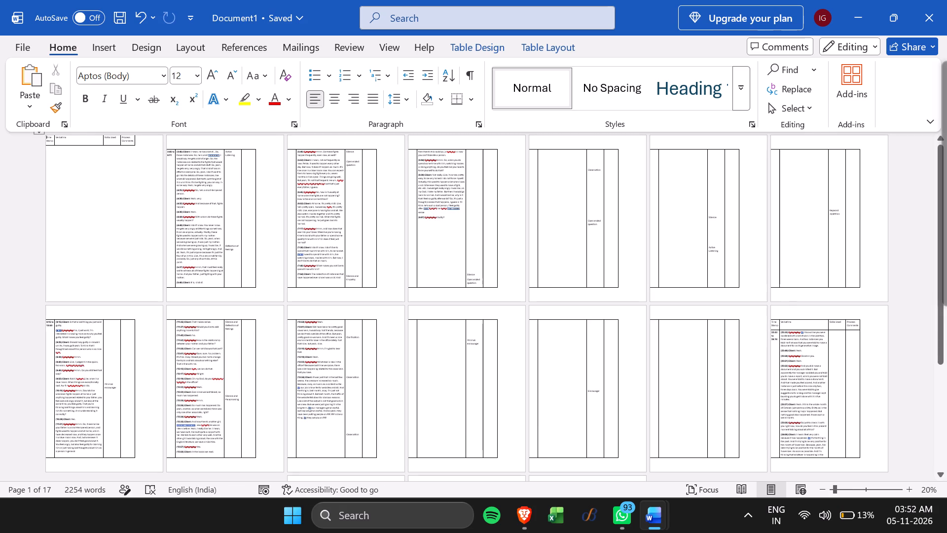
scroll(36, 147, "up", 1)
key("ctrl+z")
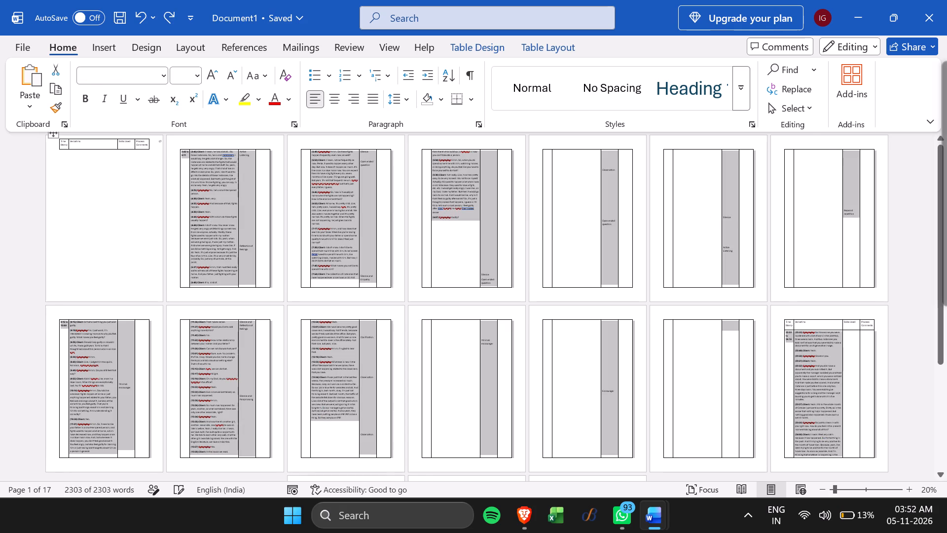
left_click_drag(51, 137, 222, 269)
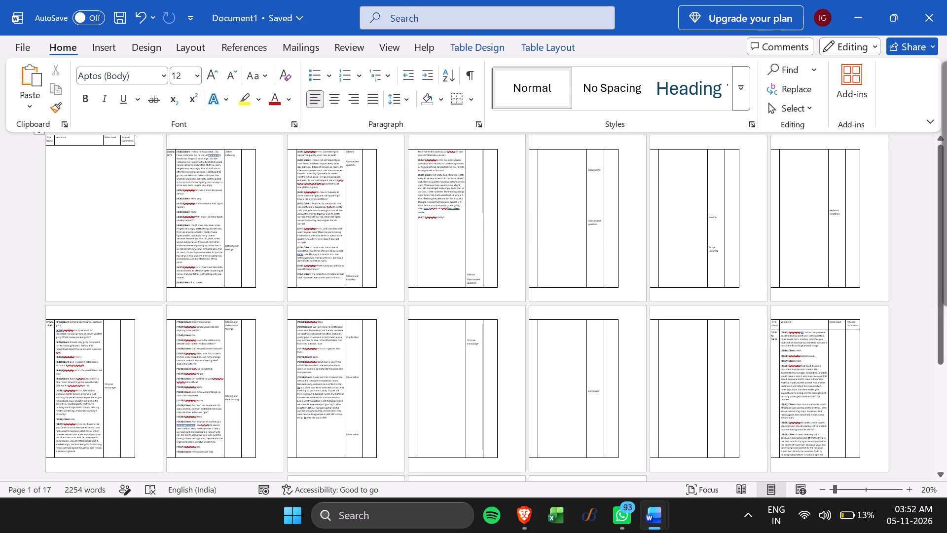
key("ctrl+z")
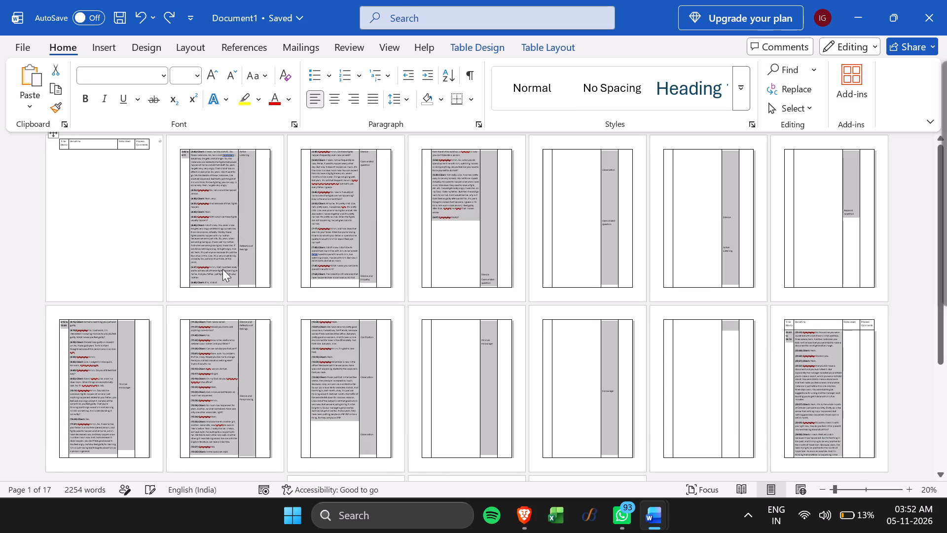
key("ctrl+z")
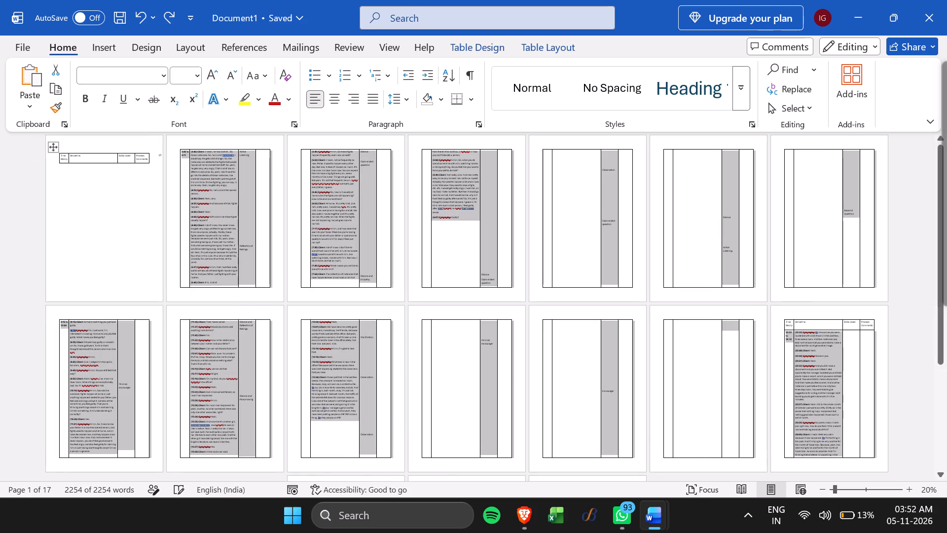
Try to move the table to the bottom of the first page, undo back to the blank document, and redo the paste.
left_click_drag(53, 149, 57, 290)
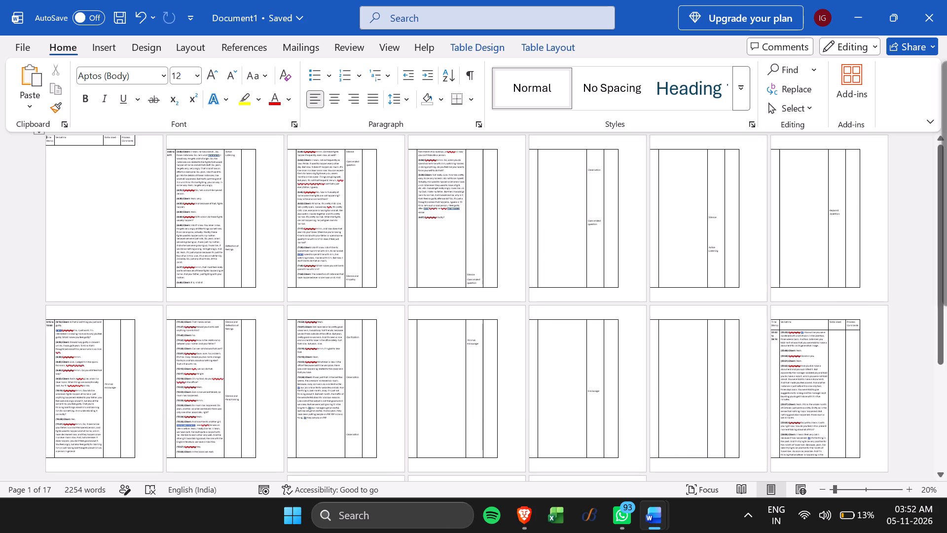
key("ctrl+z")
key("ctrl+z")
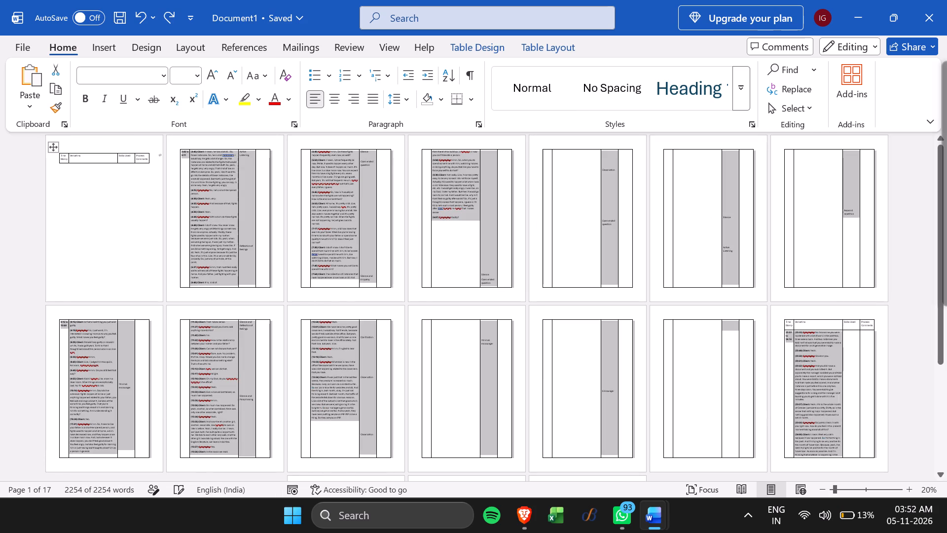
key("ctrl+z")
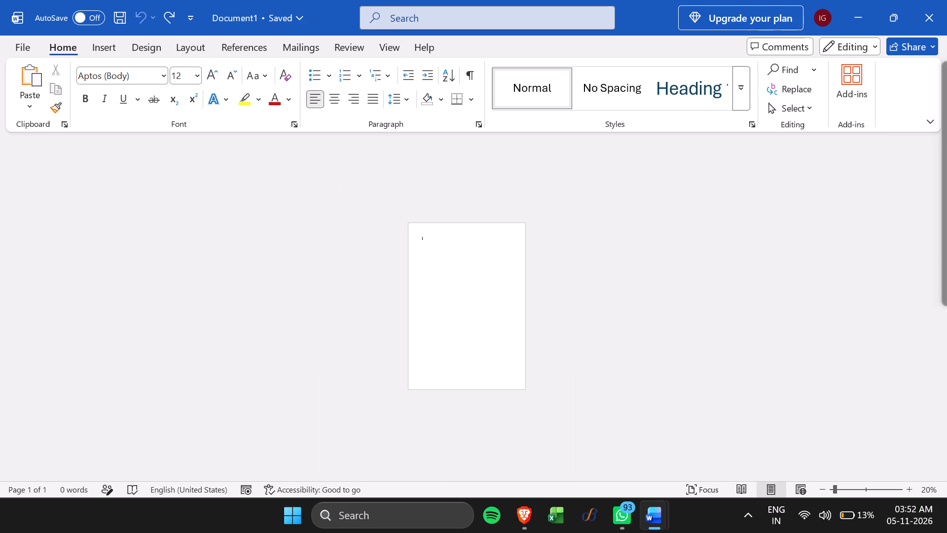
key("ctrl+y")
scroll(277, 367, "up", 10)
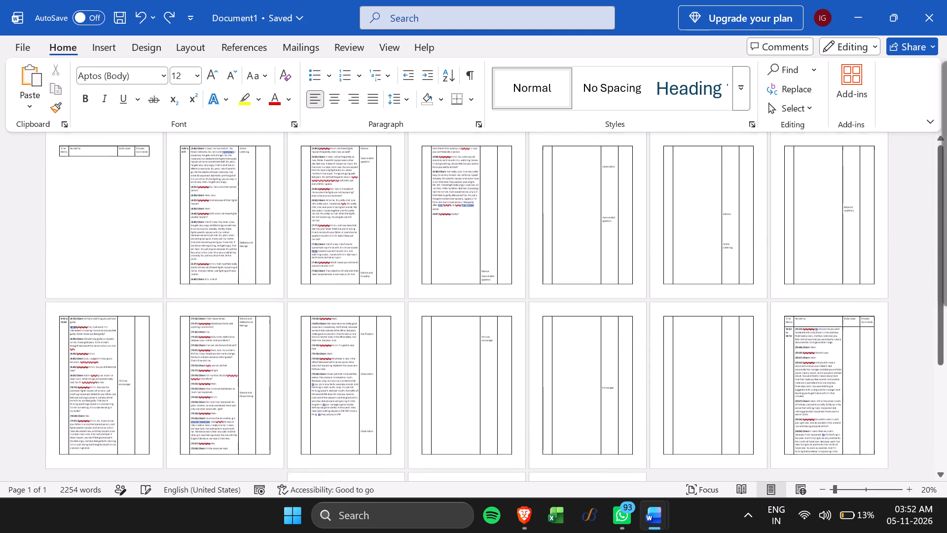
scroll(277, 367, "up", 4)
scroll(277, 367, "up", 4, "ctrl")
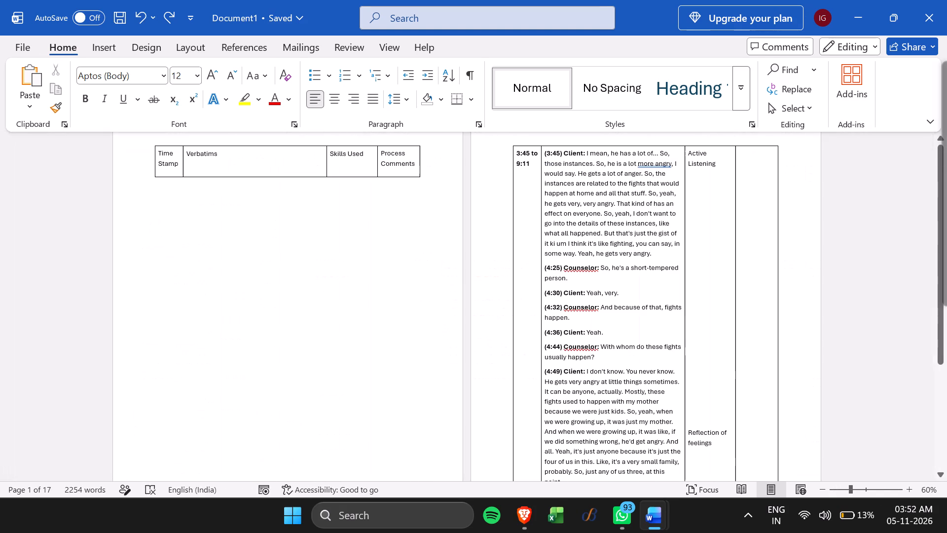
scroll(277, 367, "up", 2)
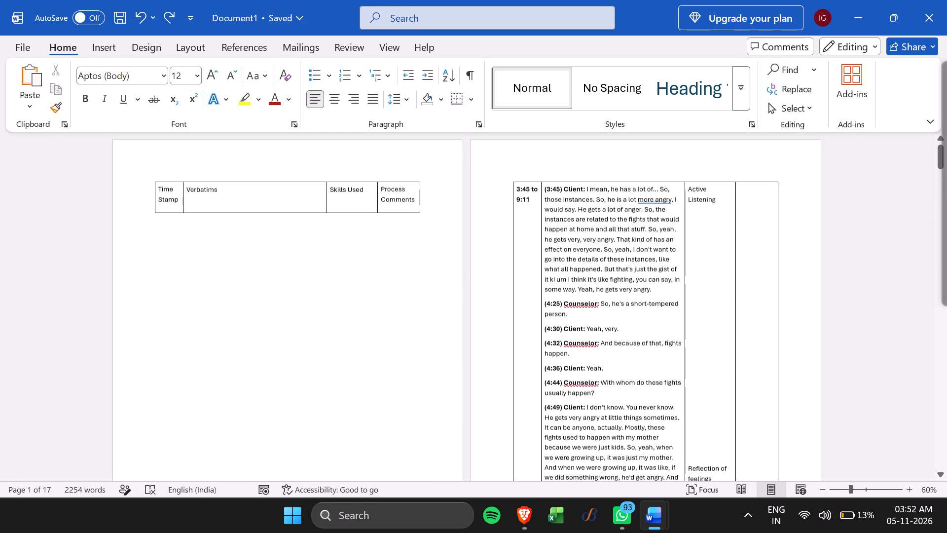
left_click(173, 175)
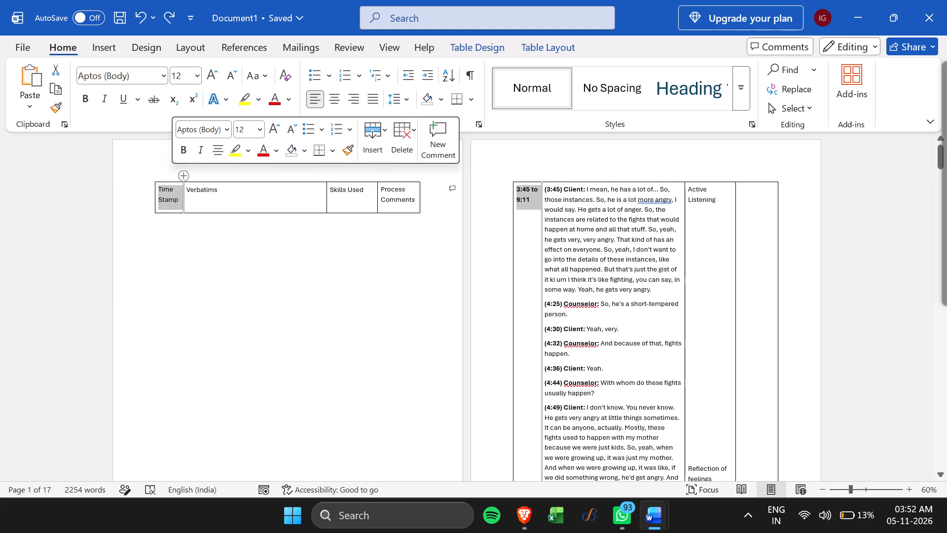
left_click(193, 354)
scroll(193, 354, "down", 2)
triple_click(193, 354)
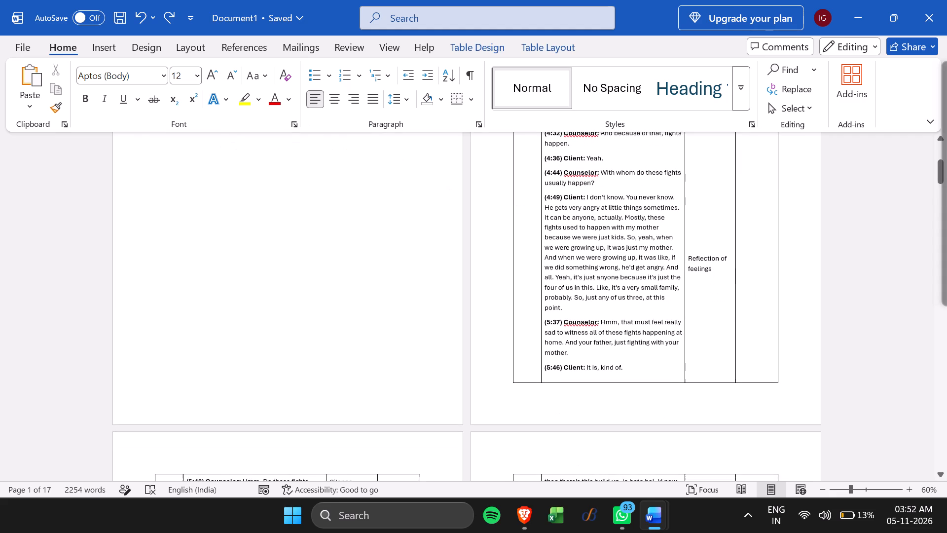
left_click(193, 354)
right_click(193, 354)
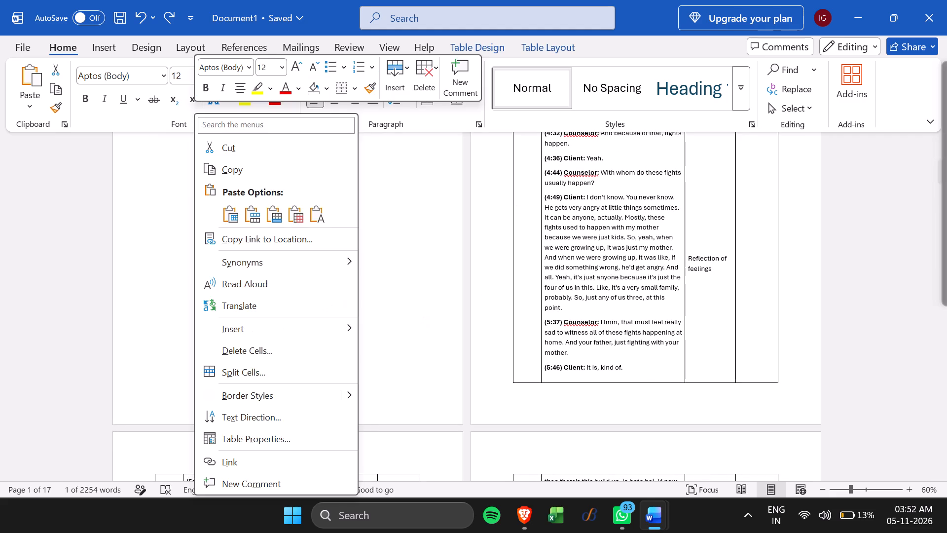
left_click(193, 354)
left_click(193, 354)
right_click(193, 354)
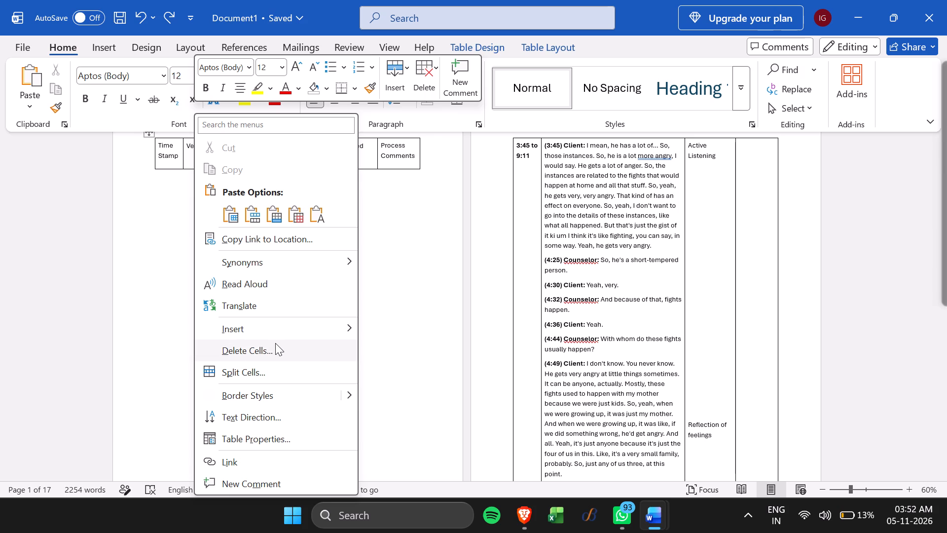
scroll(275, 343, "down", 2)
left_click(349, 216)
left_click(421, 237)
Undo the paste of the transcript table to get back to the blank document.
key("ctrl+z")
key("ctrl+z")
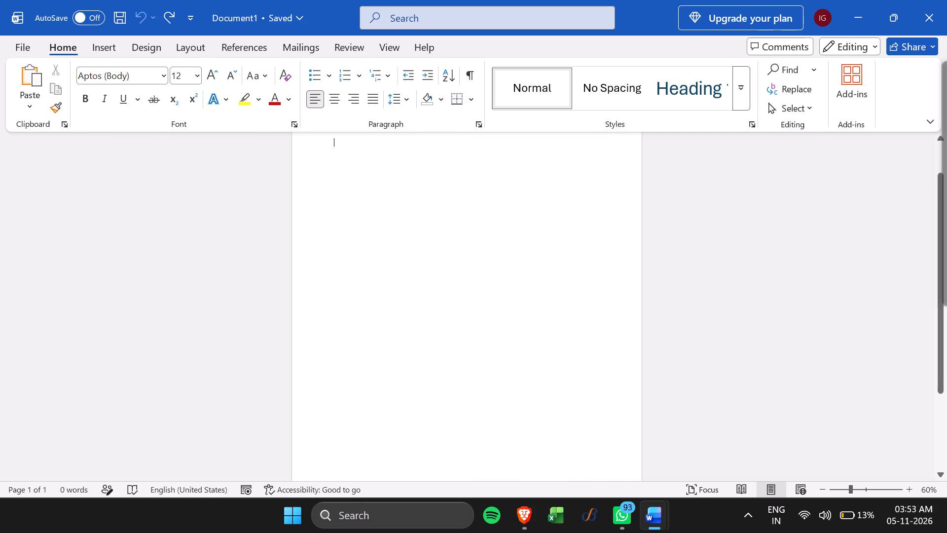
Preview the paste options for the copied transcript table on the blank page, including Keep Text Only, without applying one.
key("ctrl+alt+v")
left_click(404, 237)
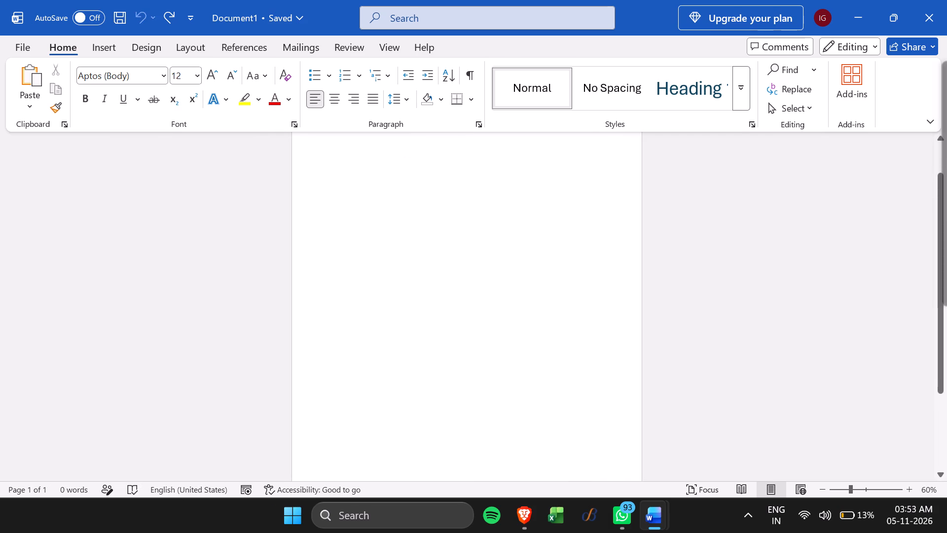
key("ctrl+alt+v")
right_click(404, 237)
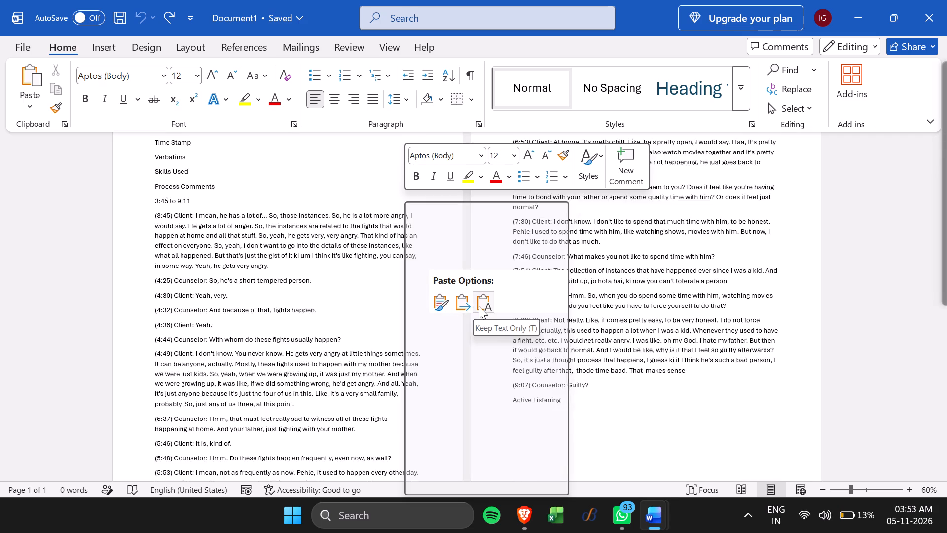
left_click(325, 272)
Bring up the paste options for the copied transcript table at the start of the blank document.
scroll(325, 272, "up", 7)
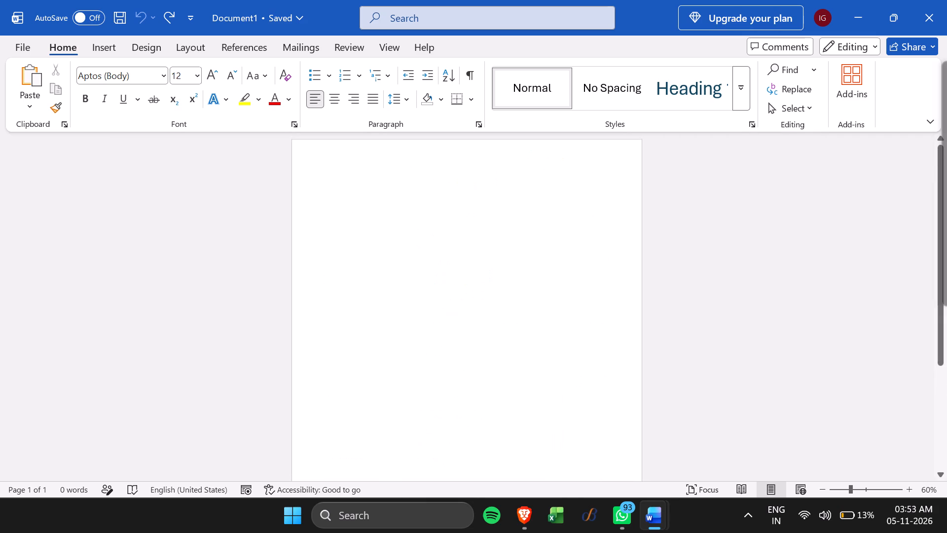
scroll(325, 272, "up", 1)
scroll(325, 272, "down", 12)
scroll(325, 272, "up", 3)
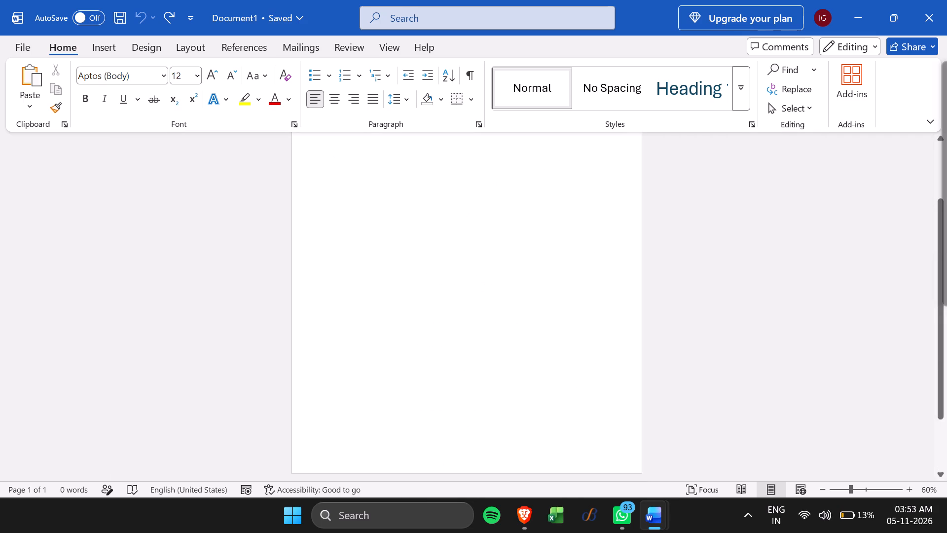
scroll(325, 272, "up", 3)
key("ctrl+alt+v")
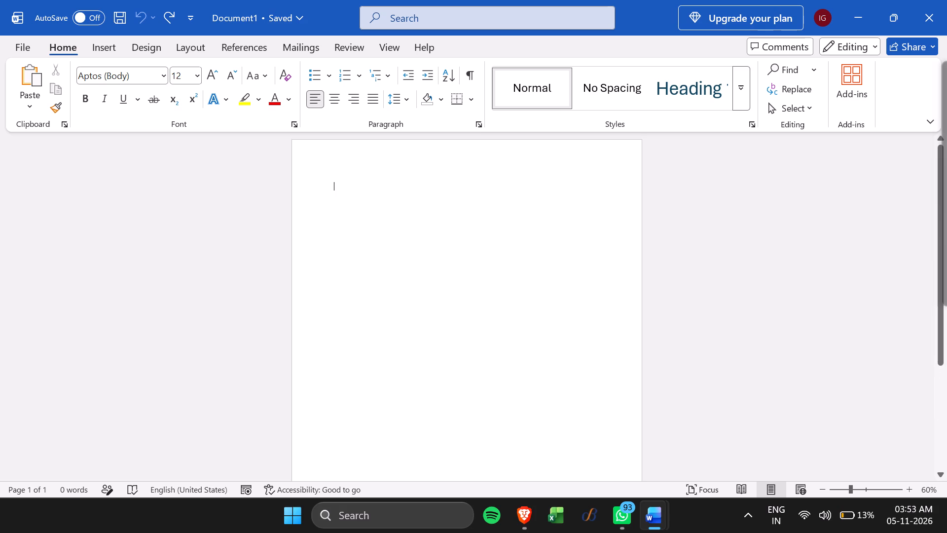
right_click(365, 236)
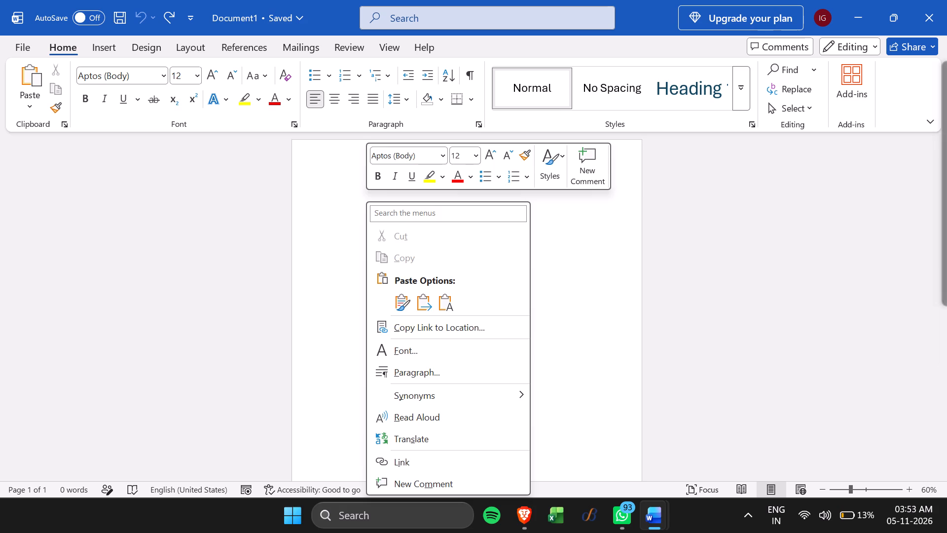
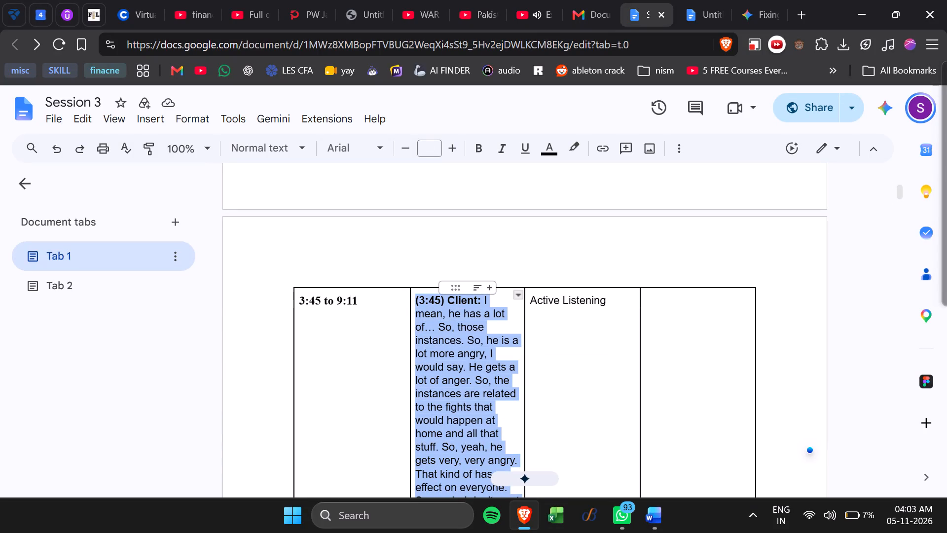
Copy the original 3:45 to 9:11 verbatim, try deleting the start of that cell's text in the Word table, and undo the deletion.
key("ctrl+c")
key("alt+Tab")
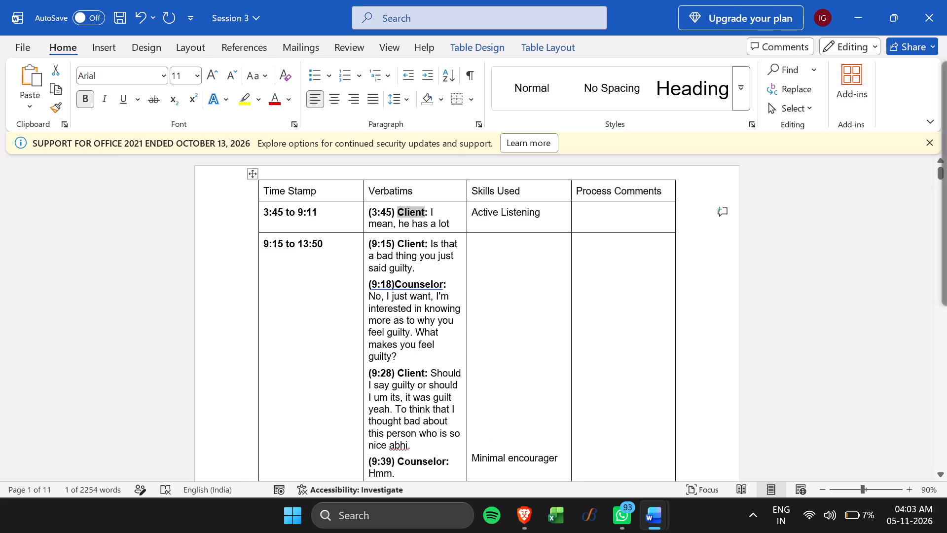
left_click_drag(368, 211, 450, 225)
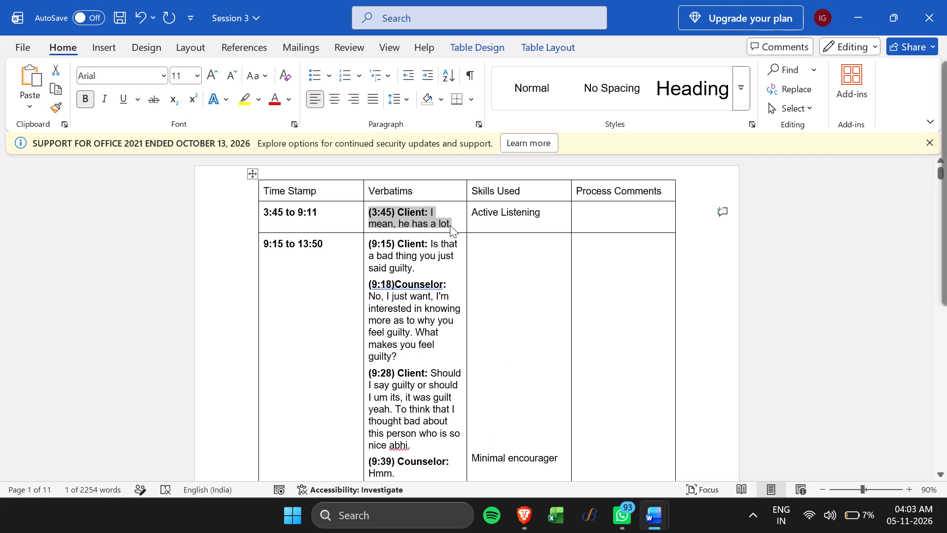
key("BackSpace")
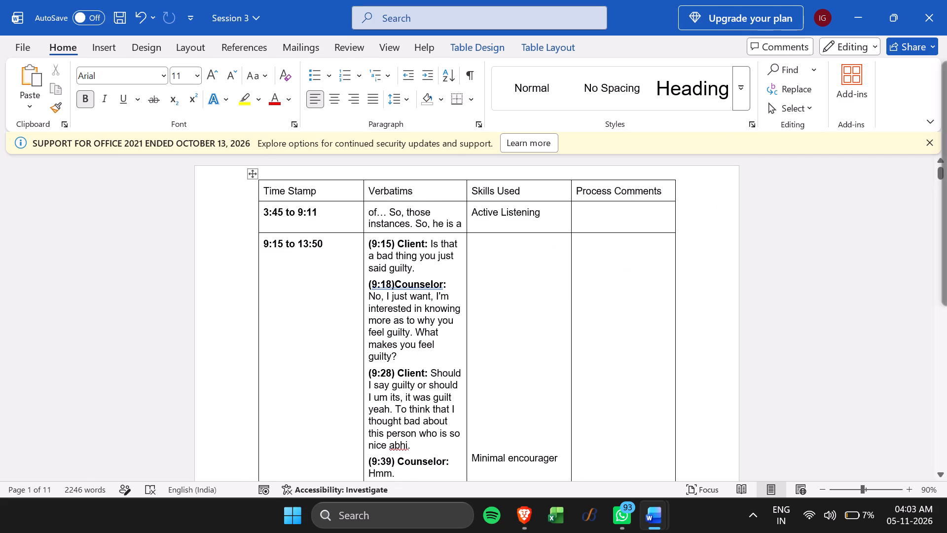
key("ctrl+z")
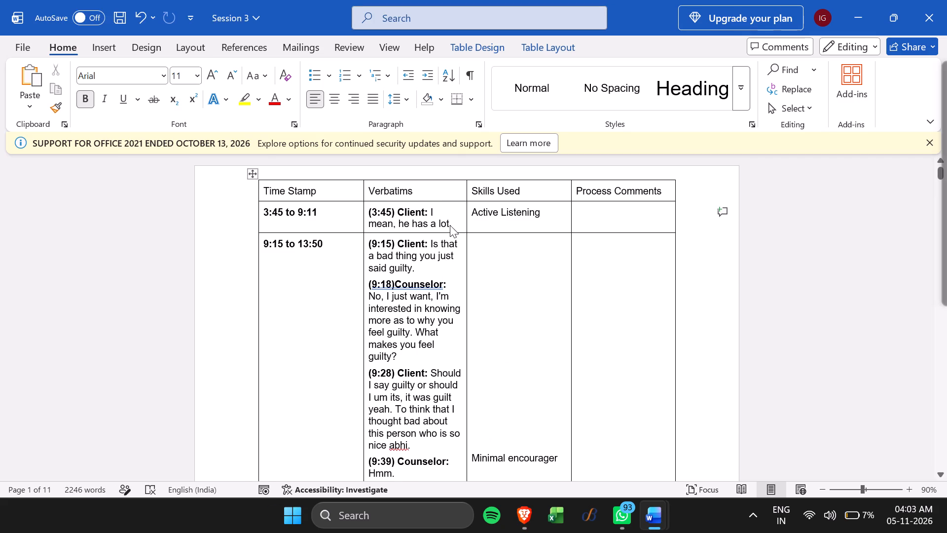
Turn off the specified height for the 3:45 to 9:11 row and the preferred width for the Verbatims column.
right_click(450, 225)
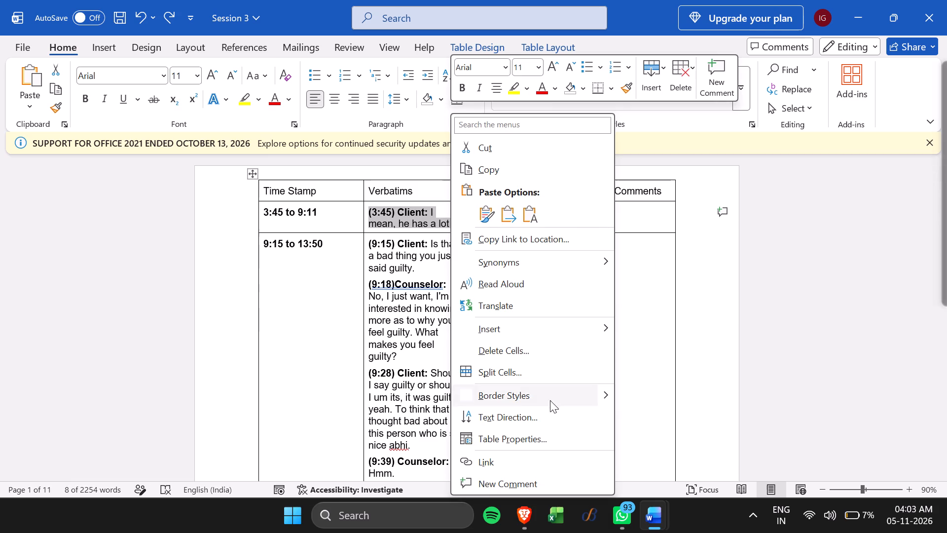
left_click(390, 215)
right_click(390, 215)
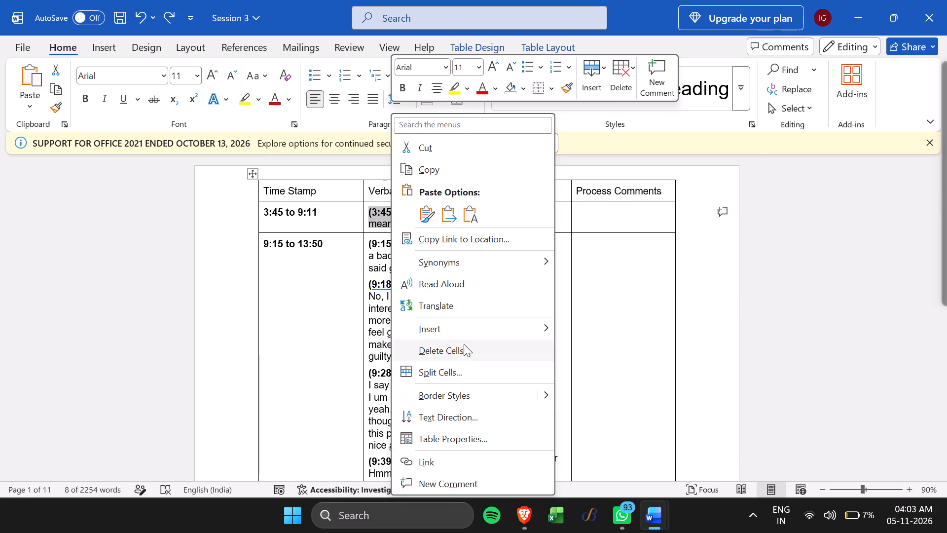
left_click(473, 437)
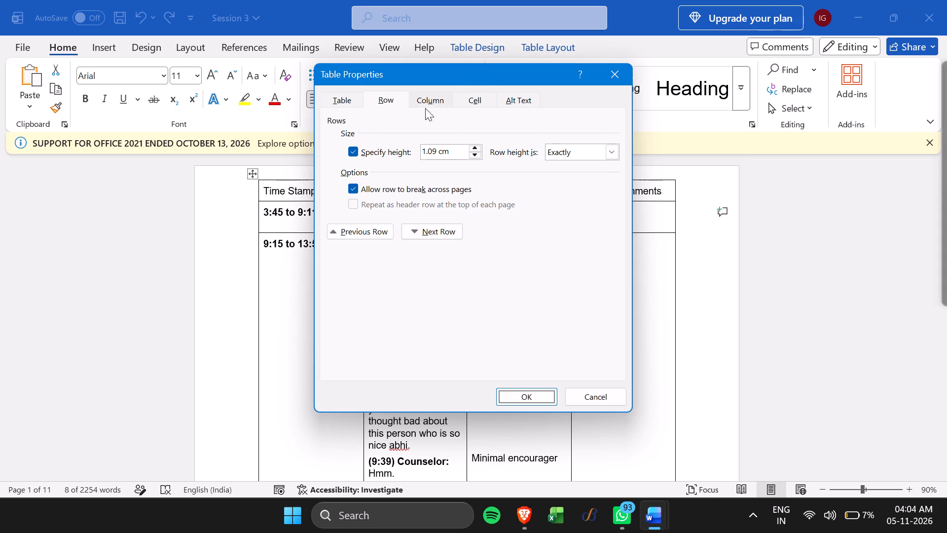
left_click_drag(348, 154, 350, 150)
left_click(350, 150)
left_click(350, 150)
left_click(434, 100)
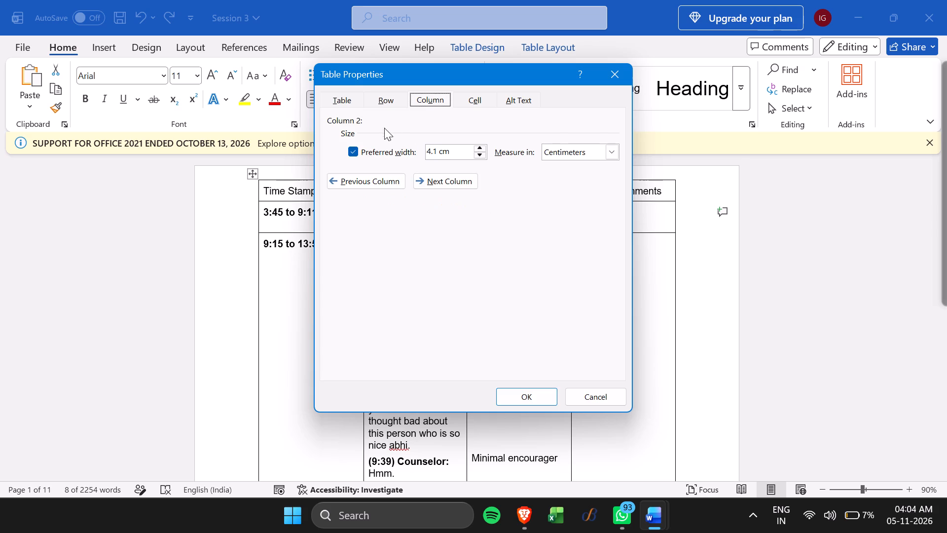
left_click(352, 151)
left_click(383, 100)
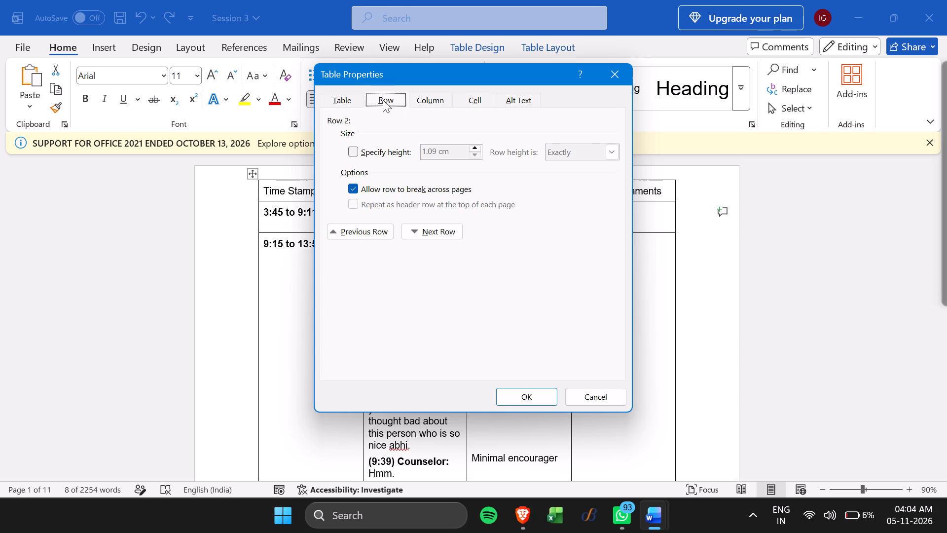
left_click(519, 287)
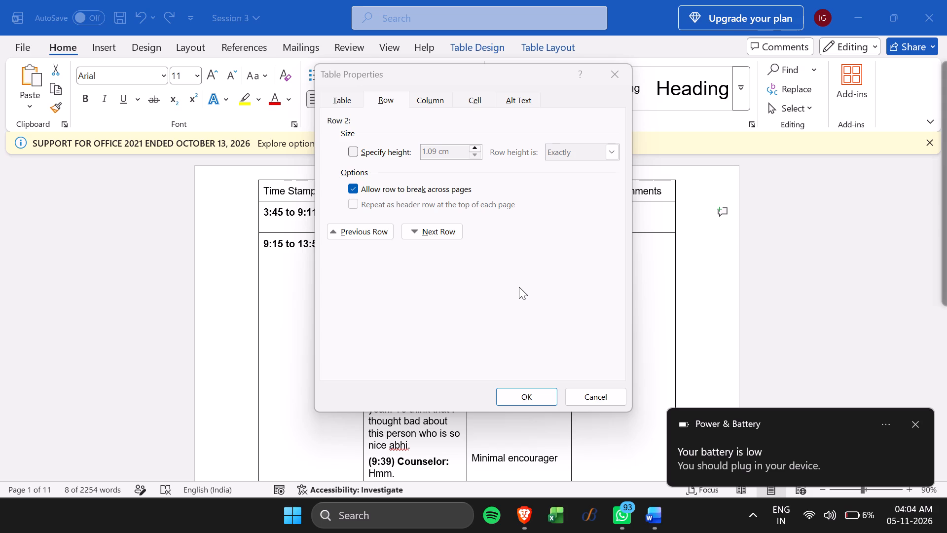
left_click(541, 398)
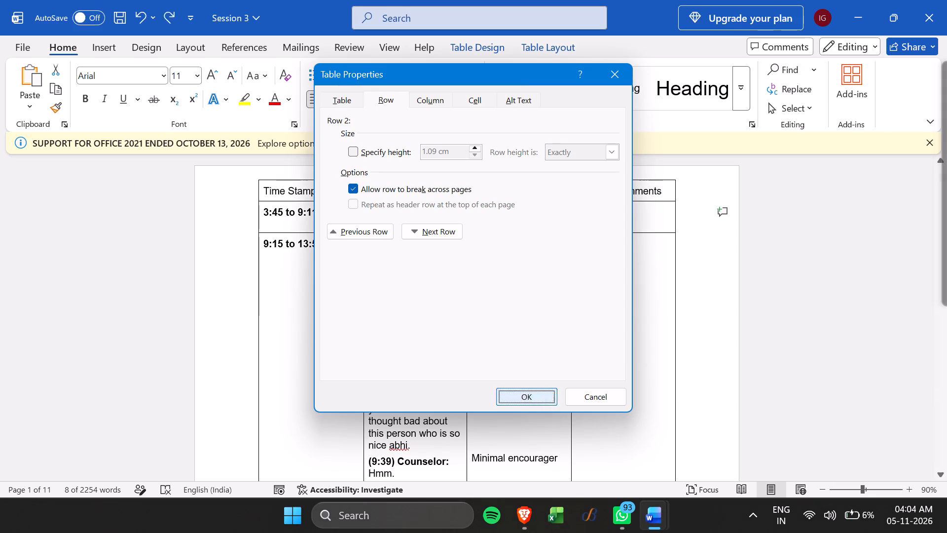
Compare the 3:45 to 9:11 row and its page break in Word with the Session 3 original in Google Docs.
scroll(494, 314, "down", 3)
scroll(494, 314, "up", 1)
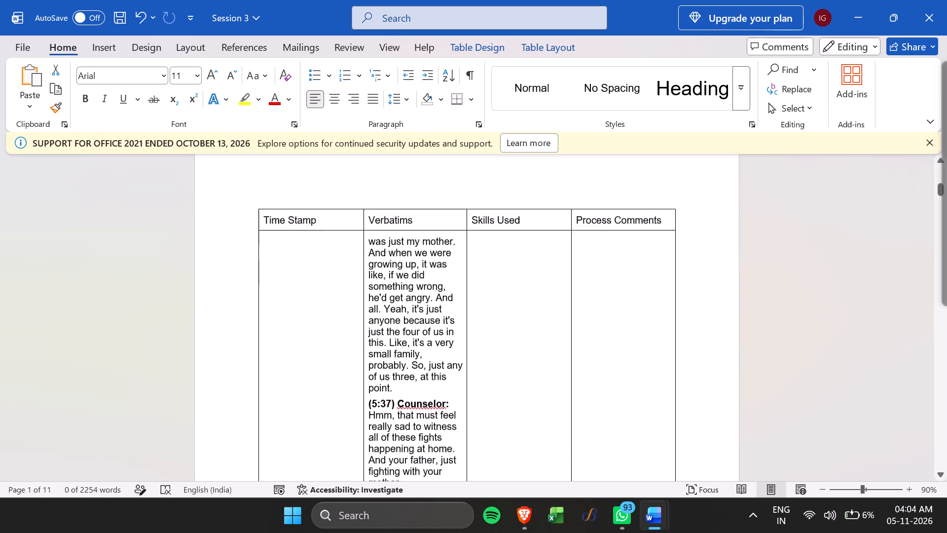
scroll(494, 314, "up", 4)
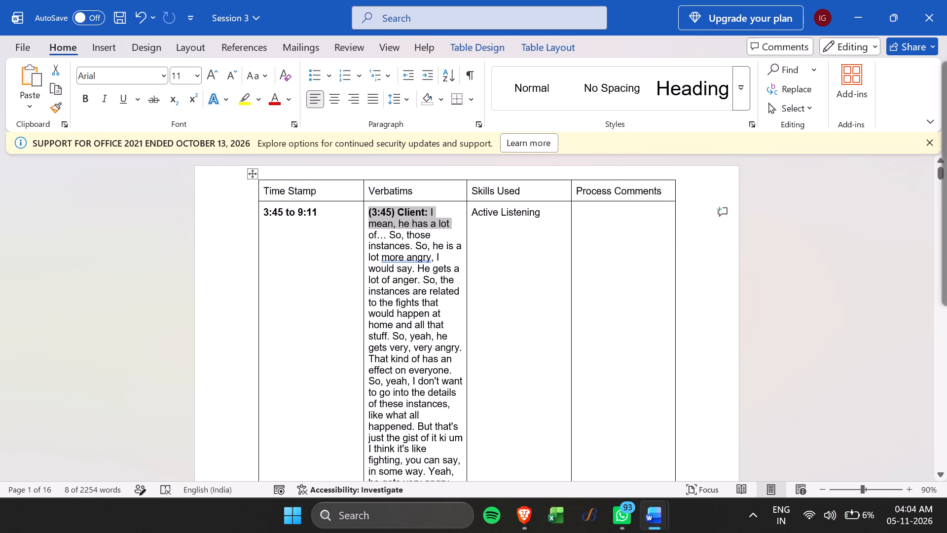
scroll(275, 196, "up", 1)
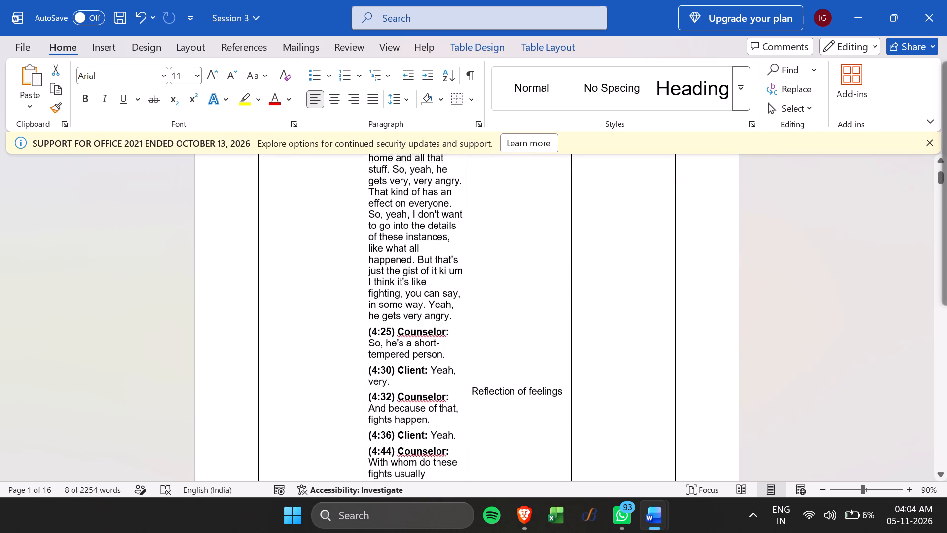
scroll(275, 196, "up", 1)
key("alt+Tab")
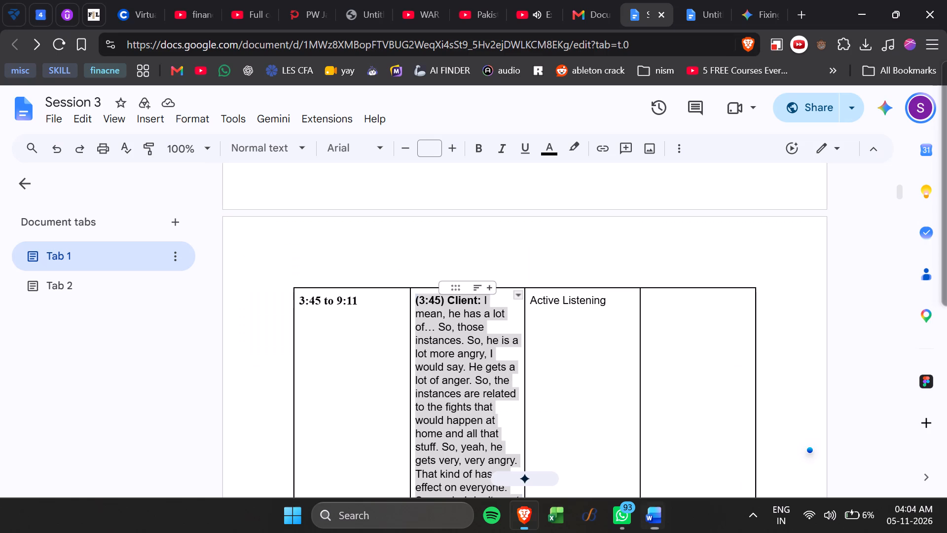
scroll(572, 328, "down", 3)
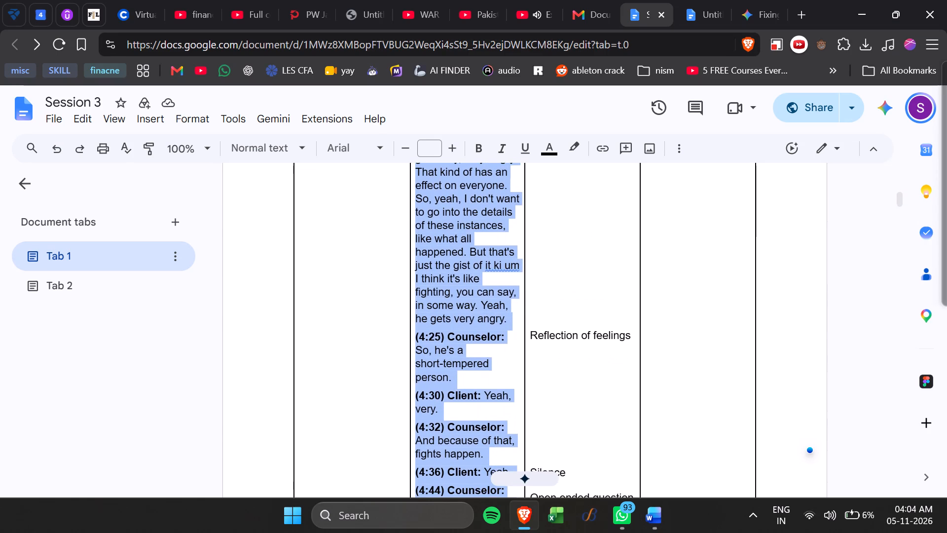
key("alt+Tab")
scroll(572, 328, "down", 2)
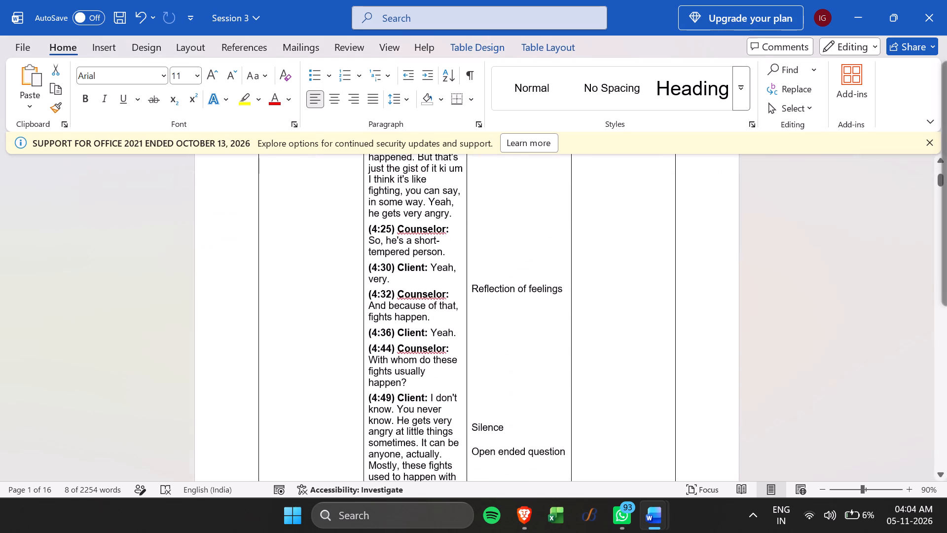
scroll(572, 328, "down", 1)
key("alt+Tab")
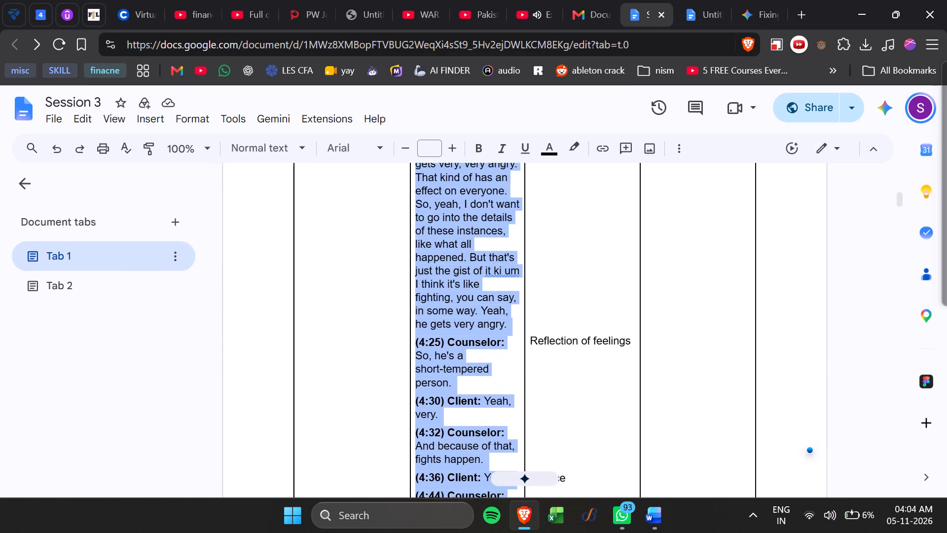
key("alt+Tab")
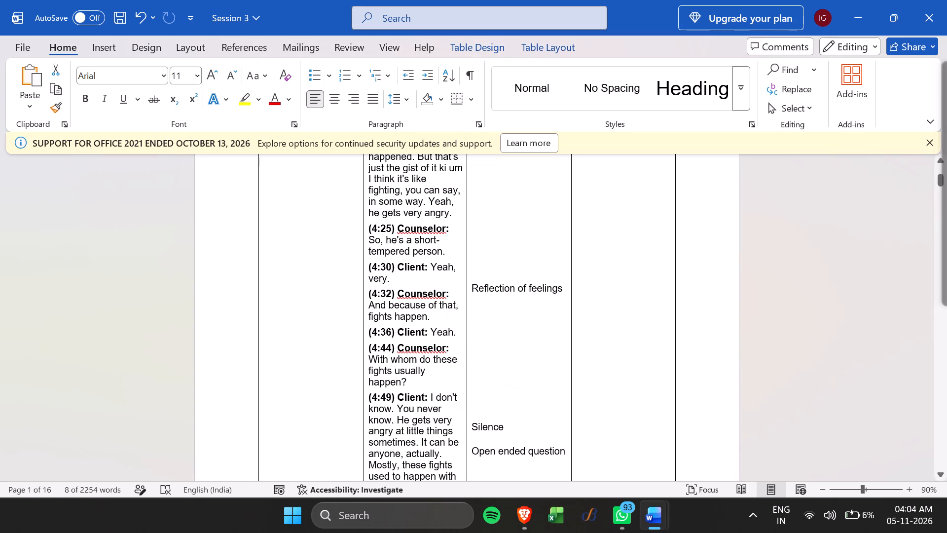
scroll(490, 319, "down", 20)
scroll(490, 319, "down", 4)
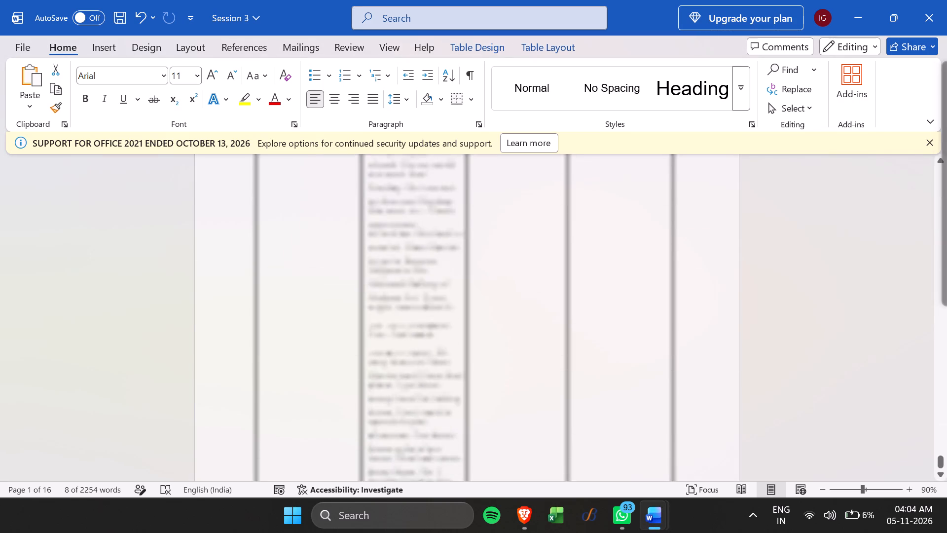
scroll(489, 306, "down", 11)
scroll(489, 306, "up", 5)
scroll(489, 306, "up", 20)
scroll(489, 306, "up", 3)
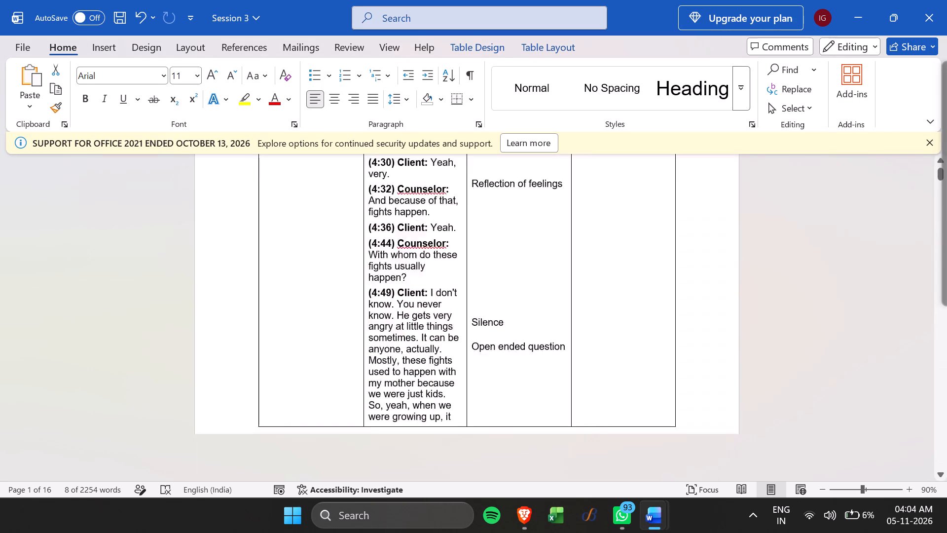
scroll(489, 306, "up", 11)
scroll(665, 321, "down", 2)
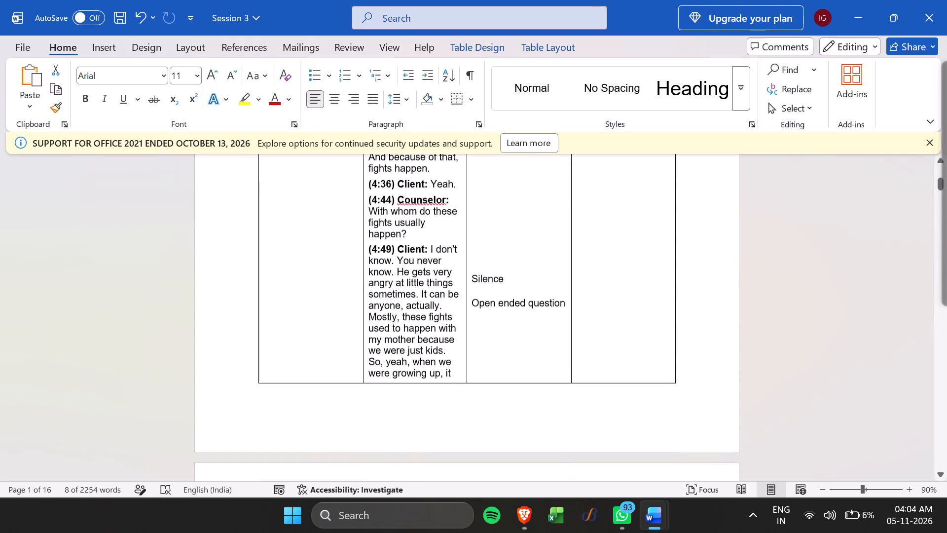
scroll(665, 321, "down", 3)
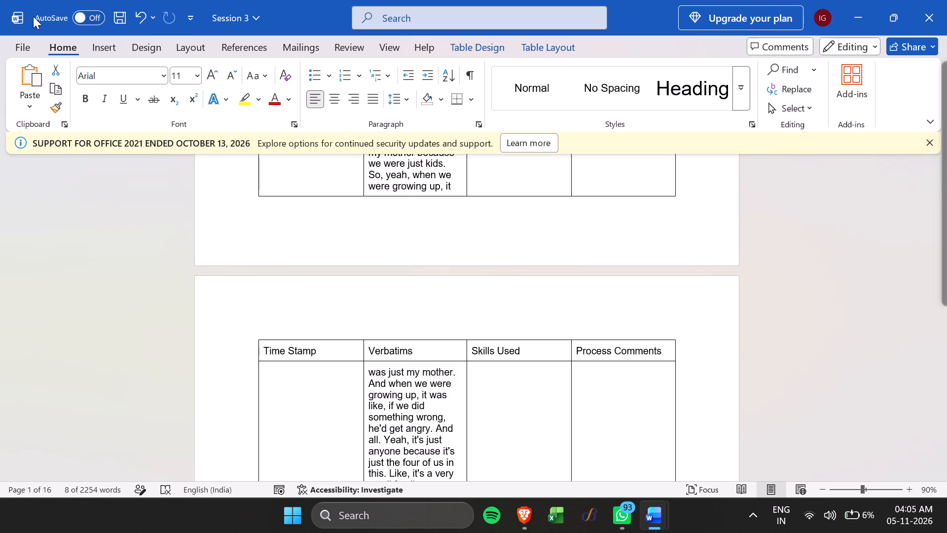
Start exporting the Session 3 Word document as a PDF/XPS.
left_click(27, 40)
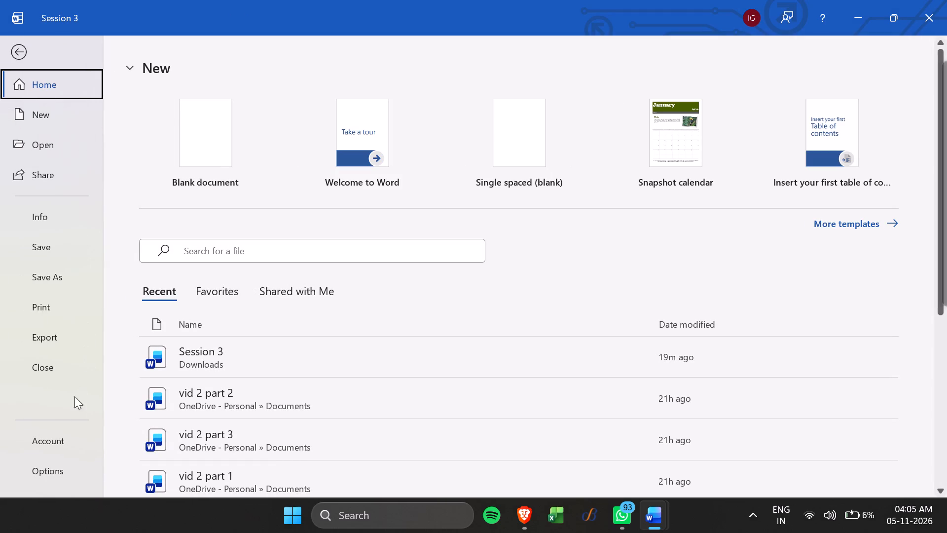
left_click(48, 330)
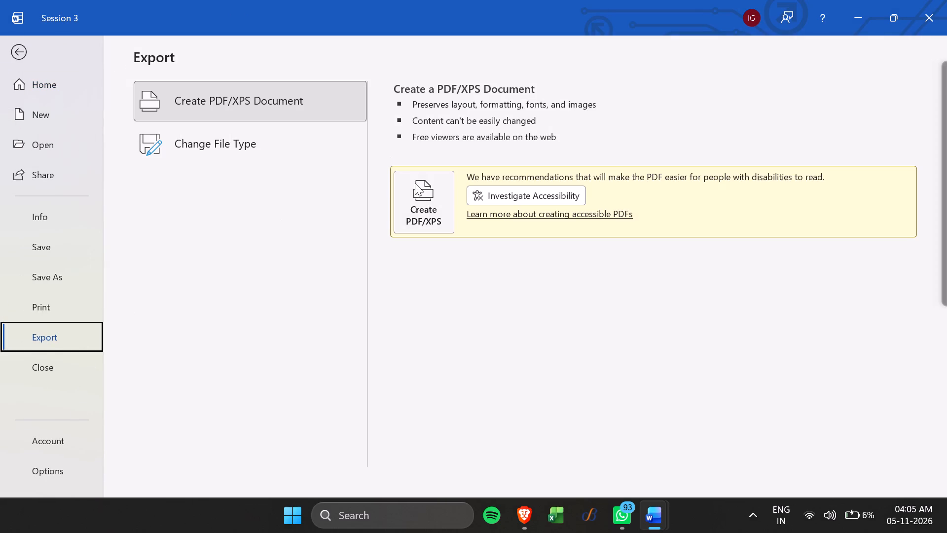
left_click(415, 192)
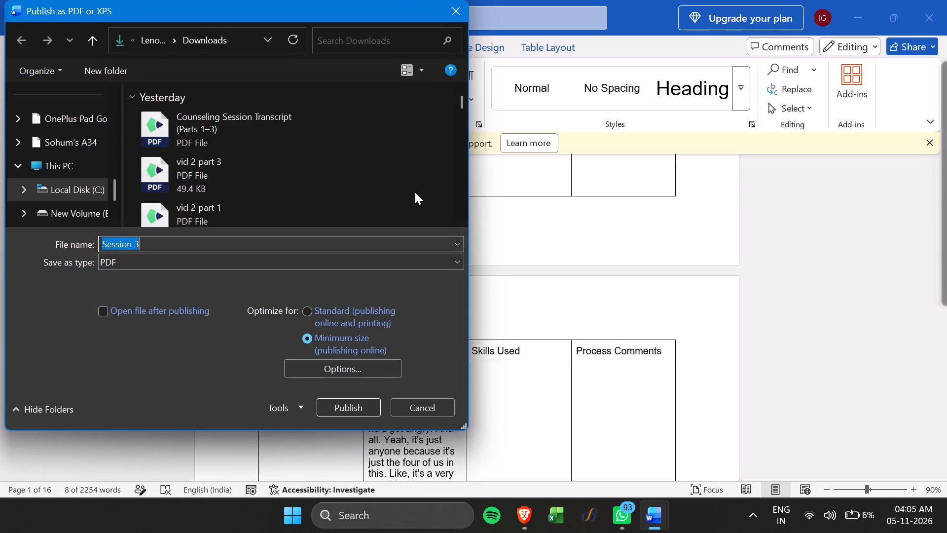
Cancel the PDF export and save the Session 3 Word document.
left_click(449, 17)
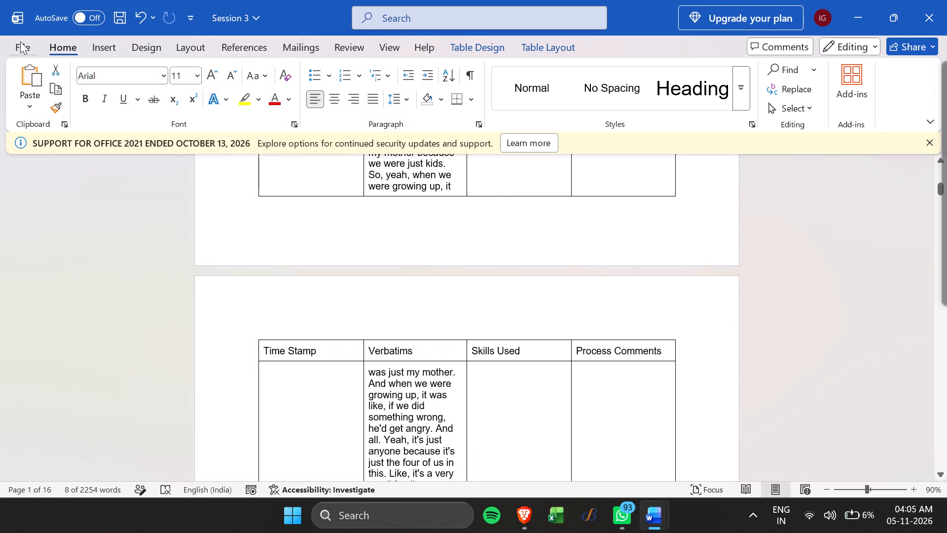
left_click(20, 41)
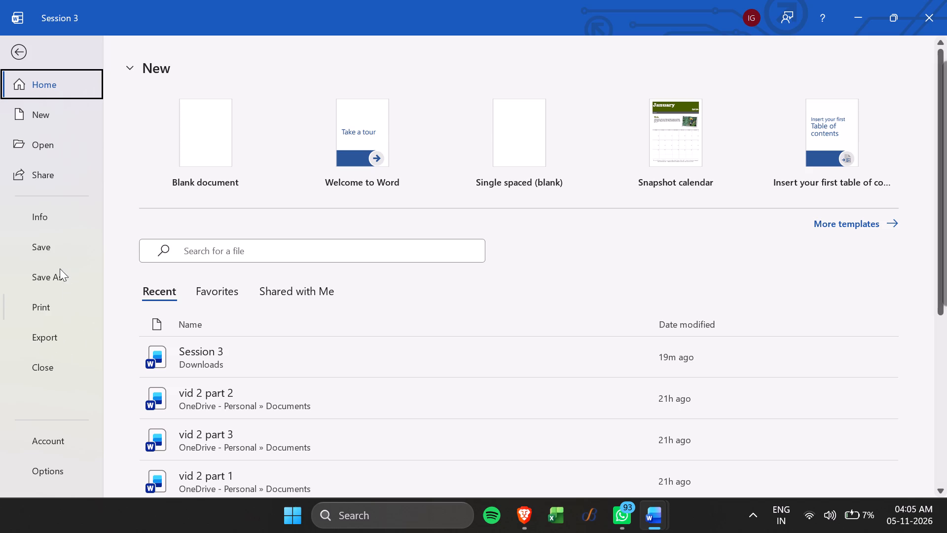
left_click(40, 259)
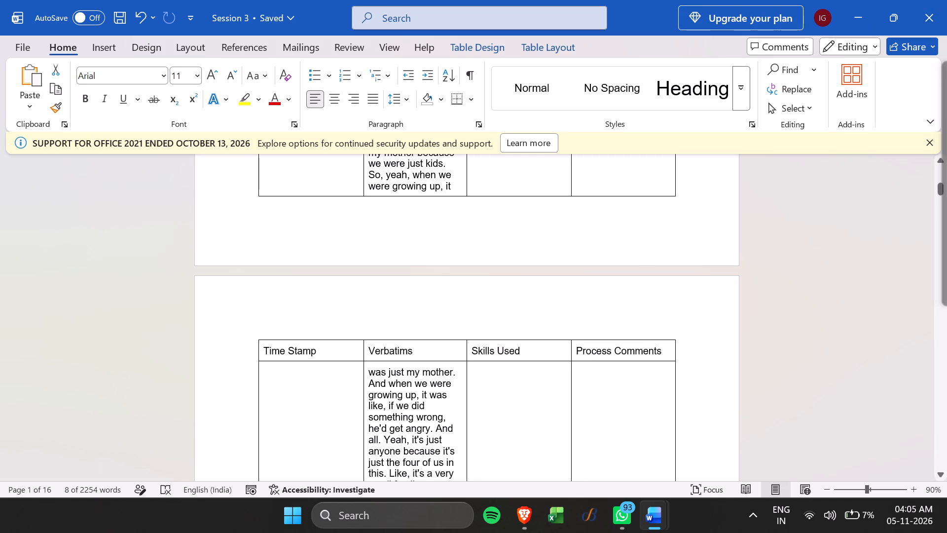
Switch to Google Docs in the Brave browser and create a new blank document from the Docs home page.
key("alt+Tab")
key("alt+Tab")
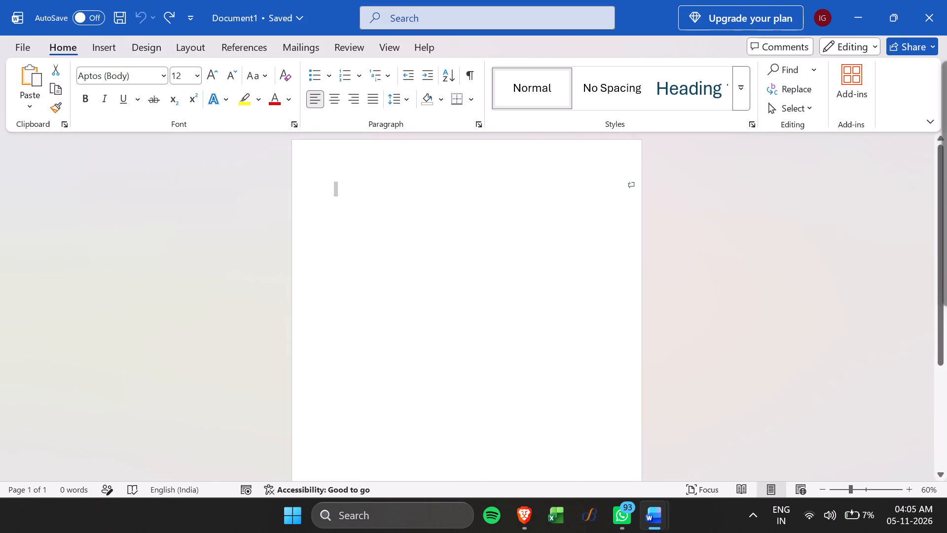
key("alt+Tab")
key("alt+Tab")
key("alt+Tab")
key("alt+Tab")
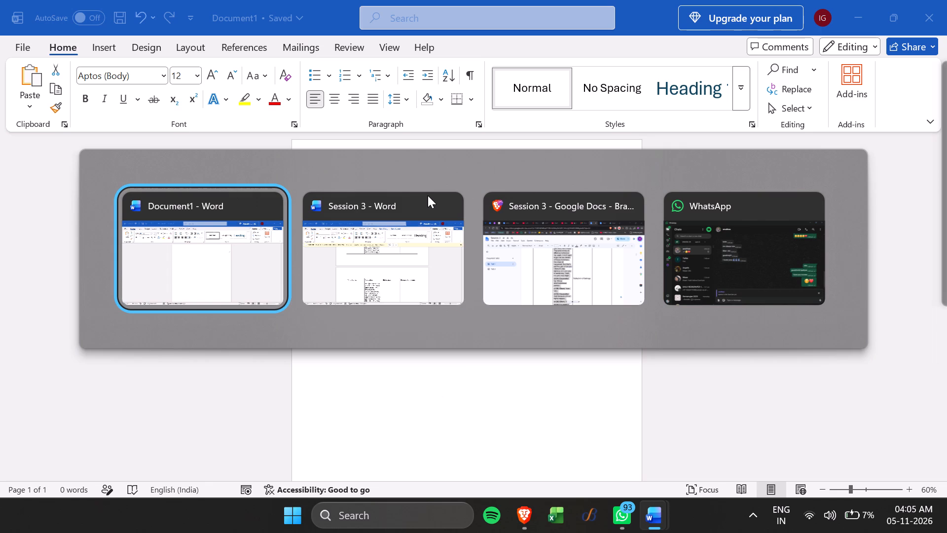
key("alt+Tab")
key("alt+Tab")
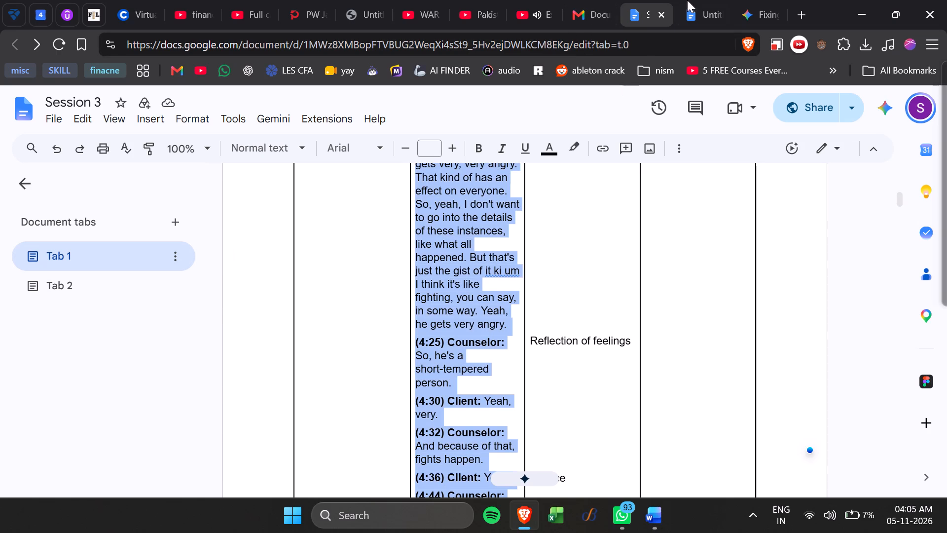
left_click(688, 0)
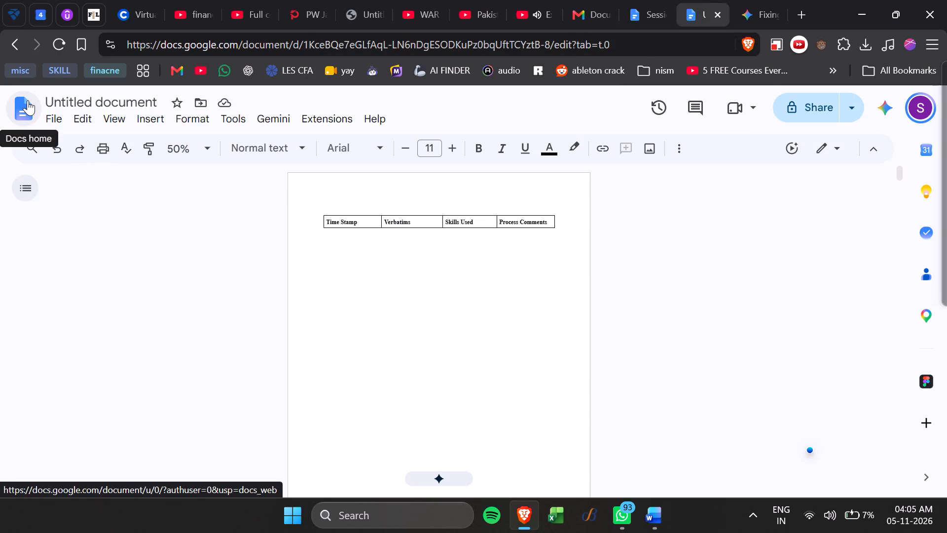
left_click(28, 100)
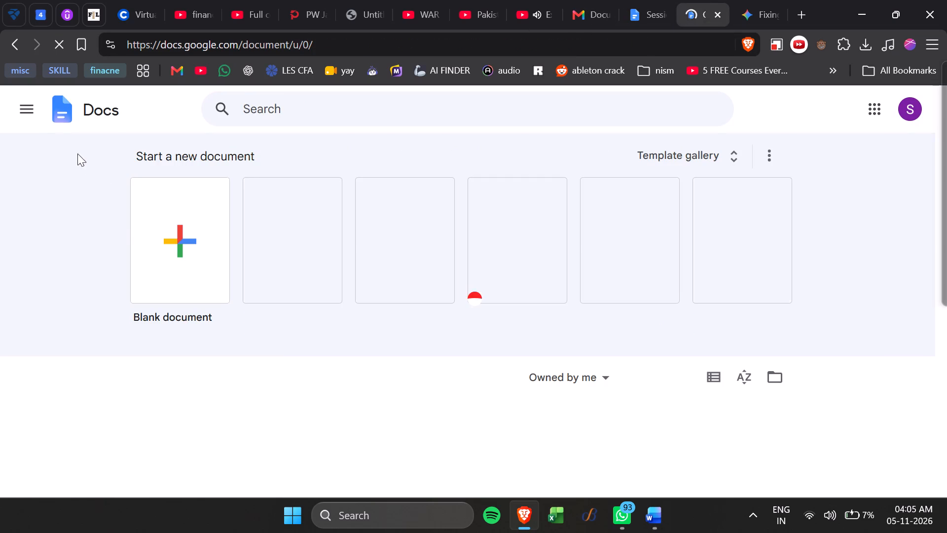
left_click(136, 234)
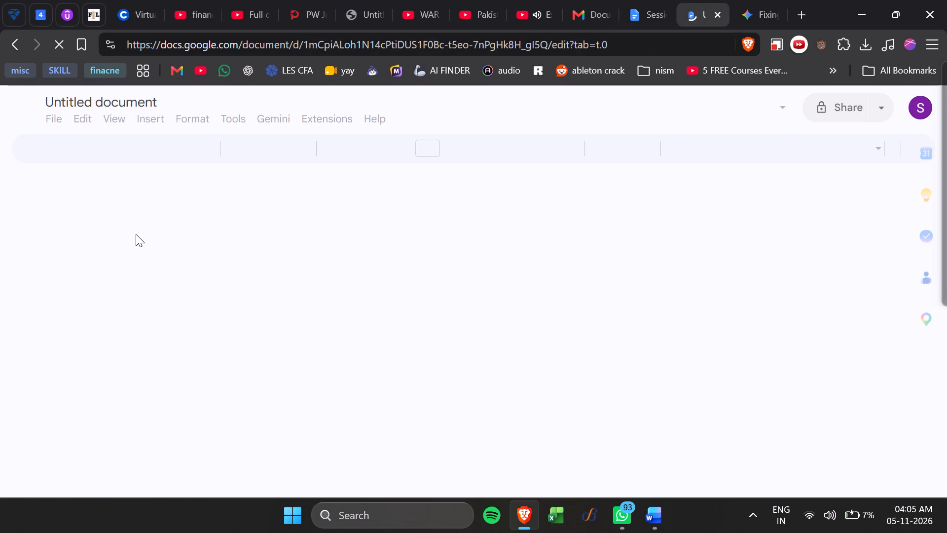
Bring up the file commands of the new blank Google Docs document.
left_click(51, 122)
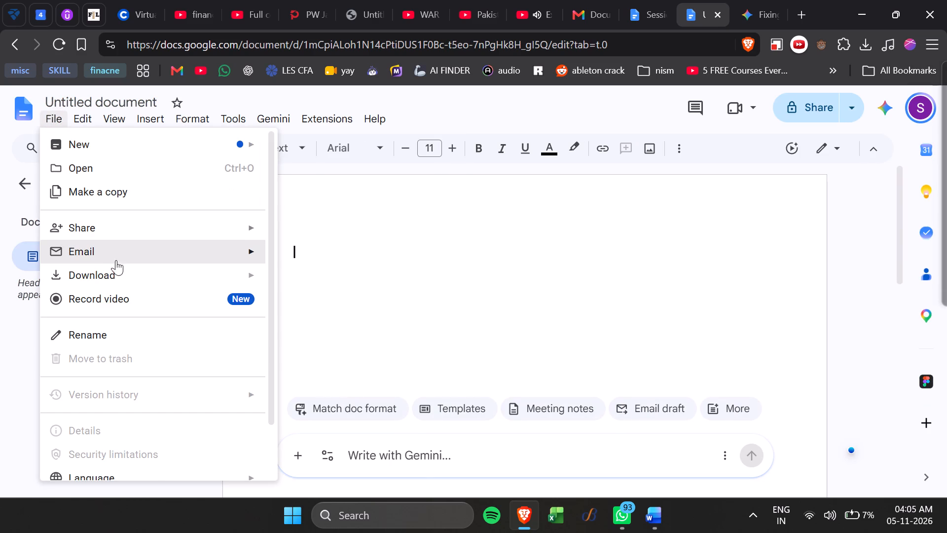
Upload the Session 3 Word document from Downloads in the browser and open it in Google Docs.
left_click(191, 268)
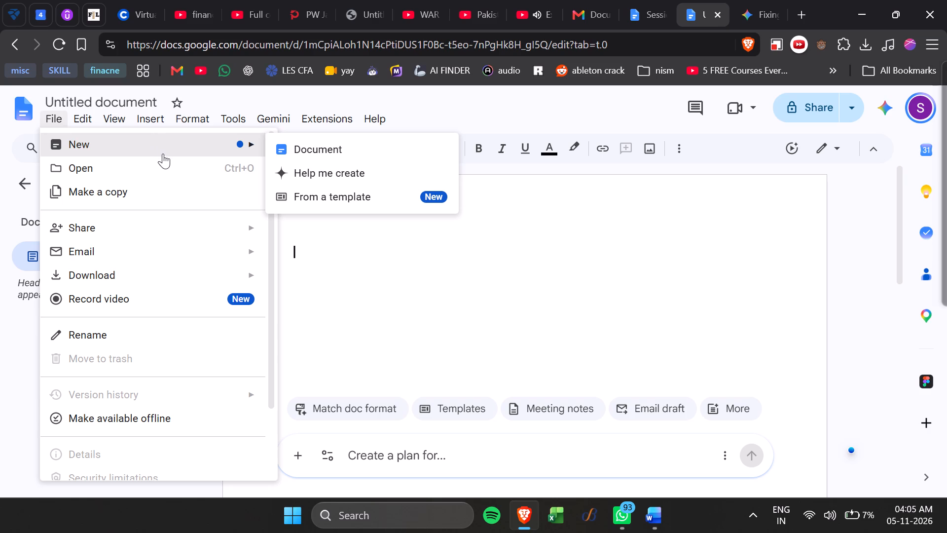
left_click(166, 165)
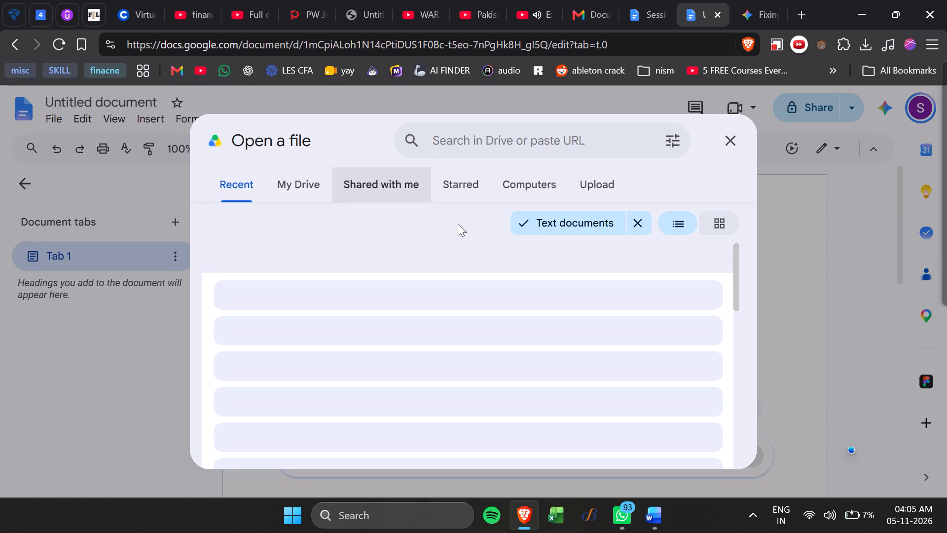
left_click(606, 188)
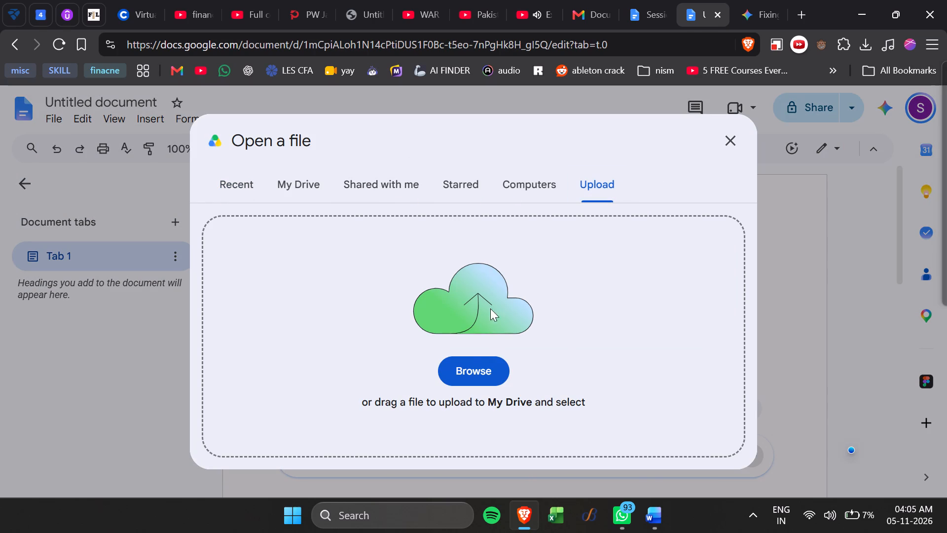
left_click(467, 387)
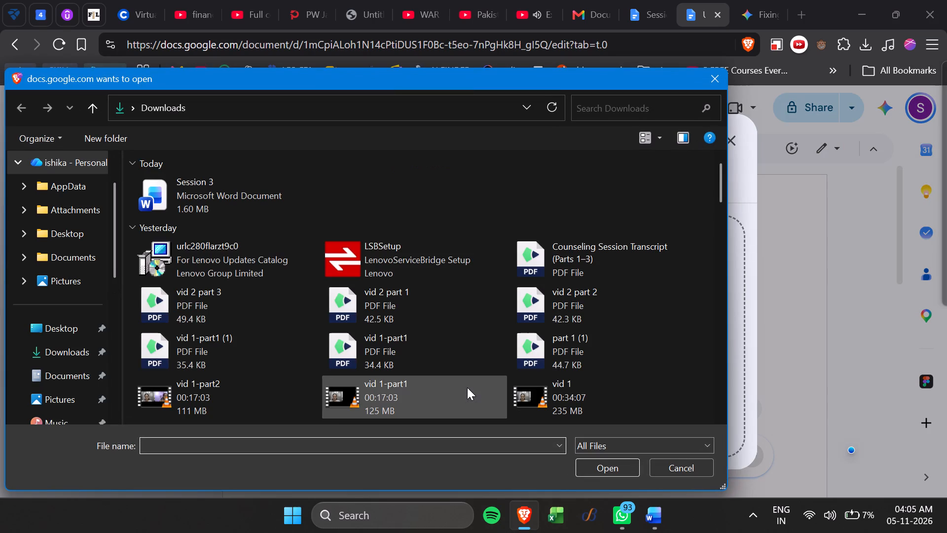
double_click(261, 194)
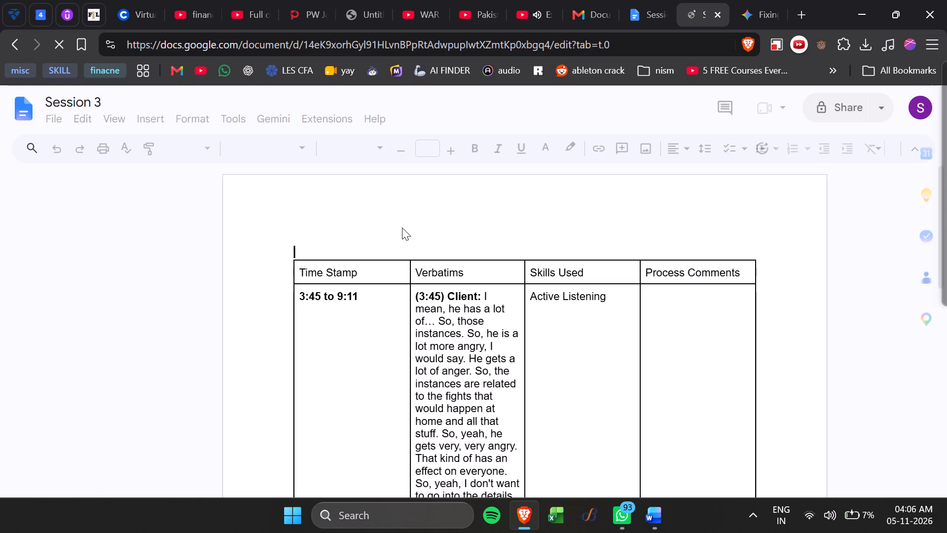
Check the uploaded table's first page and unpin its header row containing Time Stamp, Verbatims, Skills Used and Process Comments.
scroll(482, 292, "down", 6)
scroll(482, 292, "up", 4)
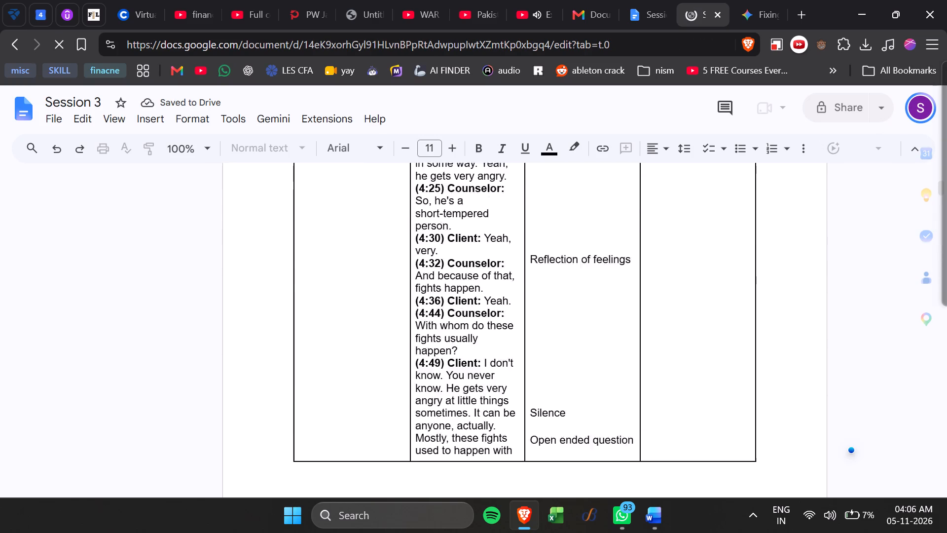
scroll(482, 292, "up", 1)
left_click(313, 274)
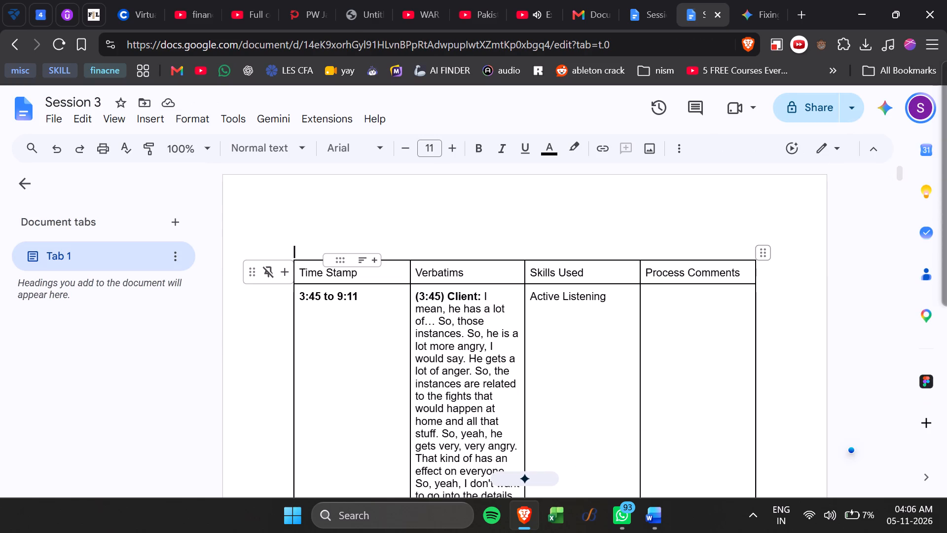
left_click(271, 275)
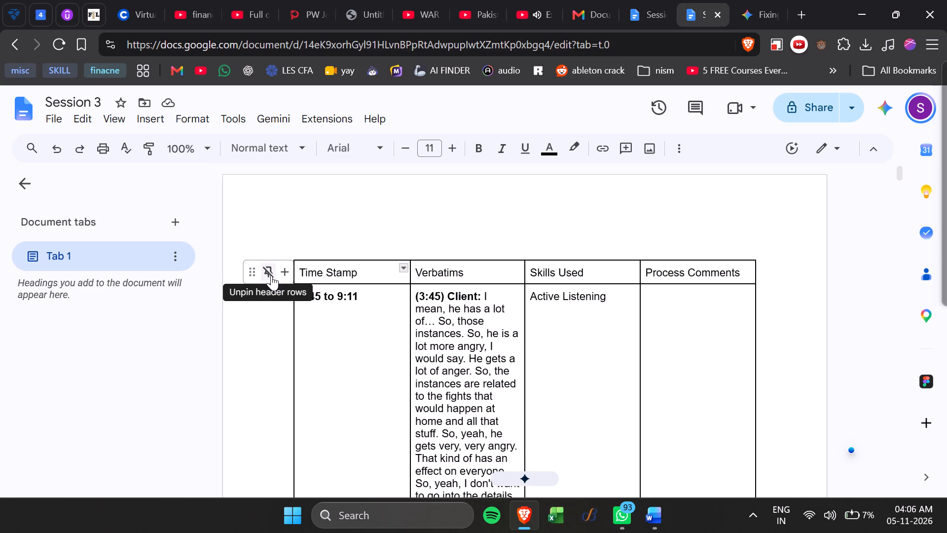
Check how the 3:45 to 9:11 row flows from the header row to the first page break in the uploaded document.
scroll(411, 318, "down", 5)
scroll(411, 318, "up", 1)
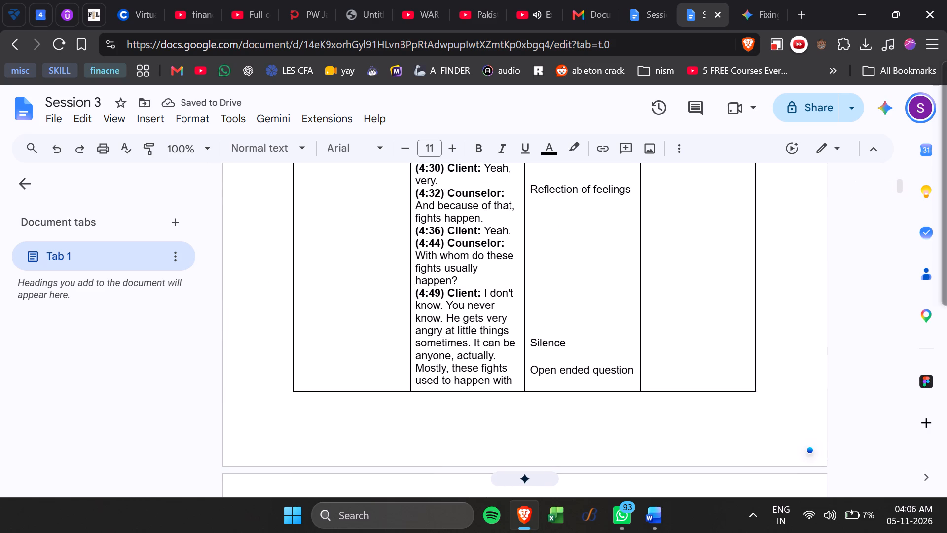
scroll(411, 318, "up", 2)
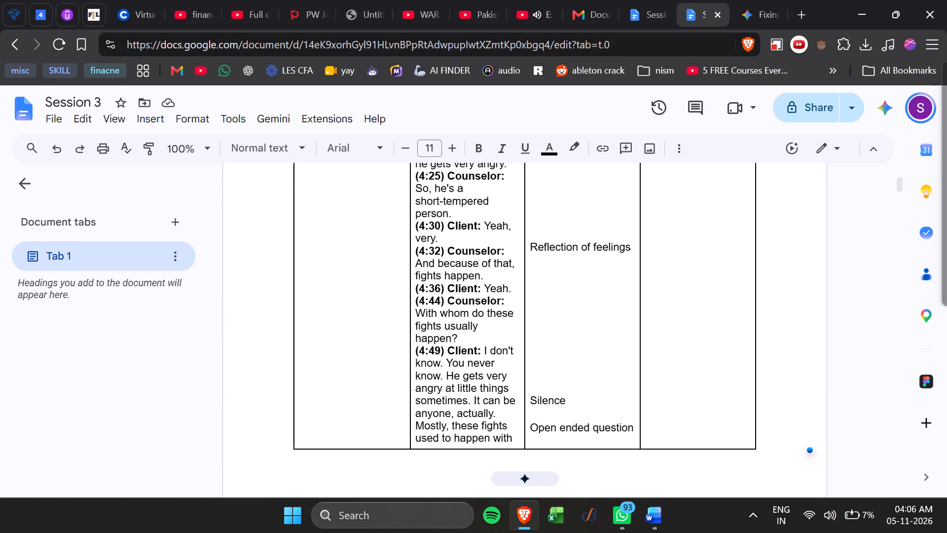
scroll(411, 318, "up", 1)
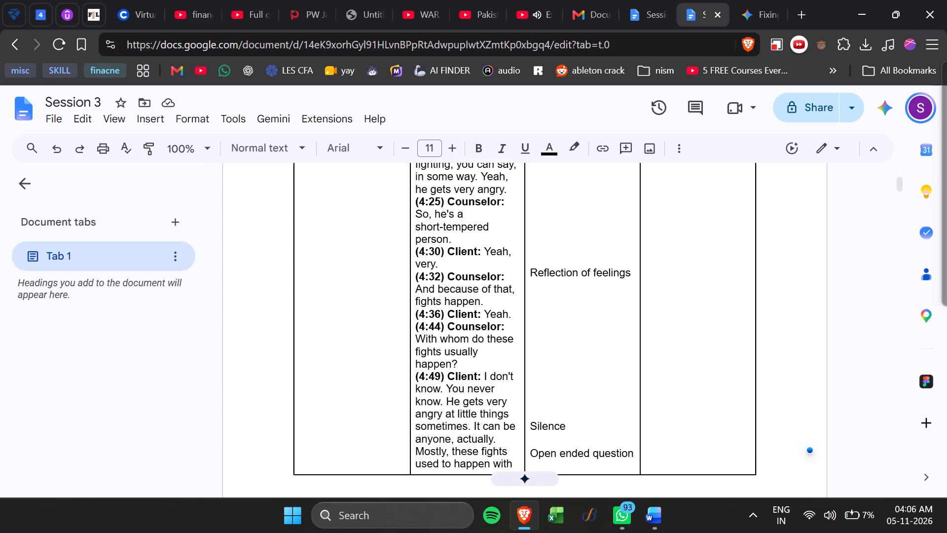
scroll(411, 318, "up", 1)
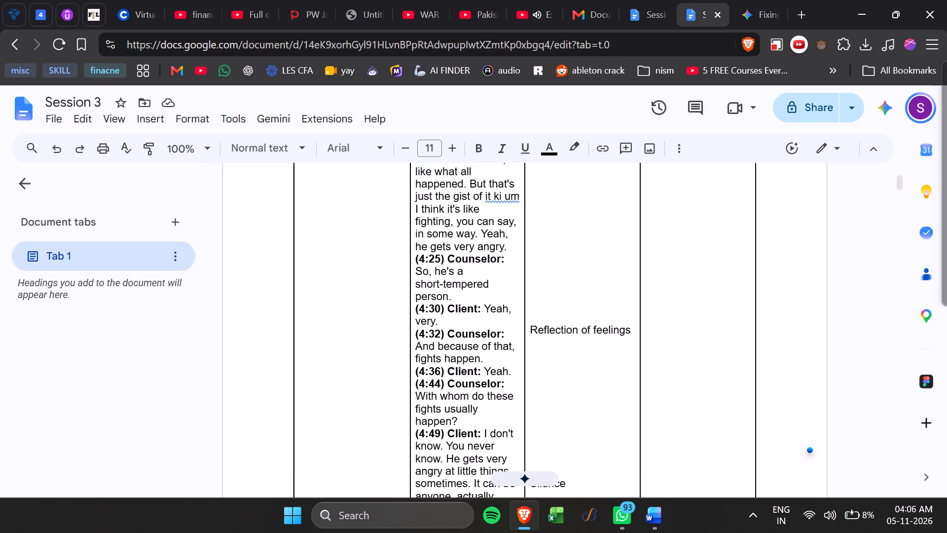
scroll(411, 318, "up", 3)
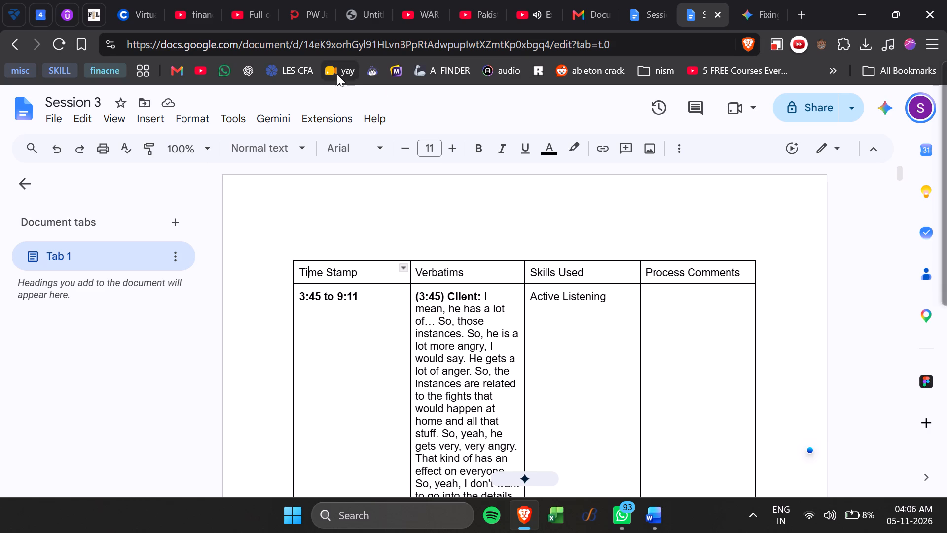
Copy the entire content of the uploaded Session 3 document and replace everything in Tab 1 of the original Session 3 document with it.
key("ctrl+a")
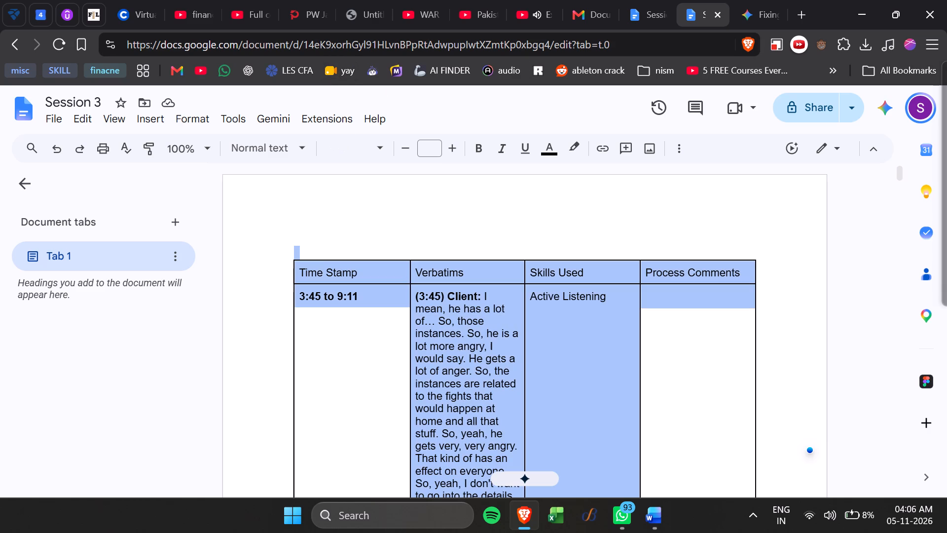
key("ctrl+c")
left_click(654, 18)
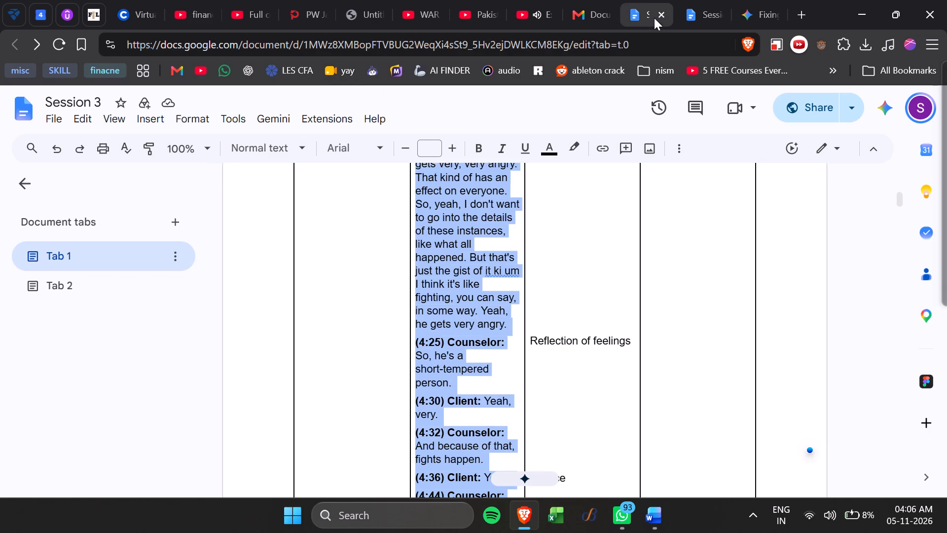
scroll(422, 337, "up", 13)
key("ctrl+a")
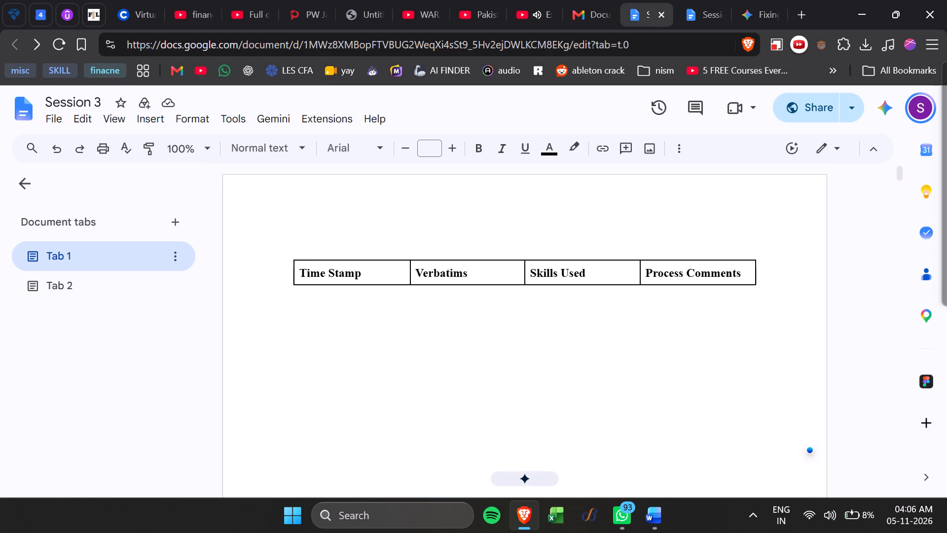
key("ctrl+v")
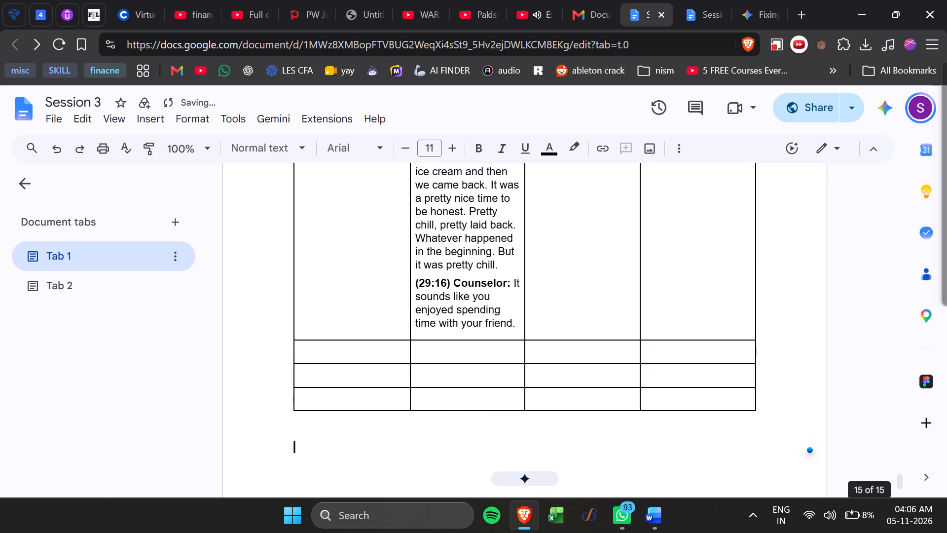
scroll(422, 337, "up", 20)
scroll(422, 337, "up", 20)
scroll(422, 337, "up", 1)
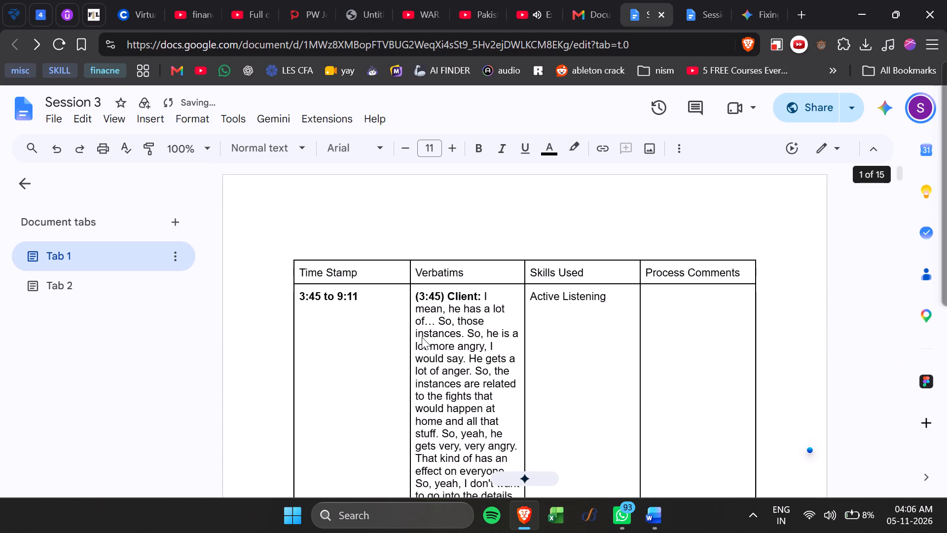
scroll(422, 337, "up", 2)
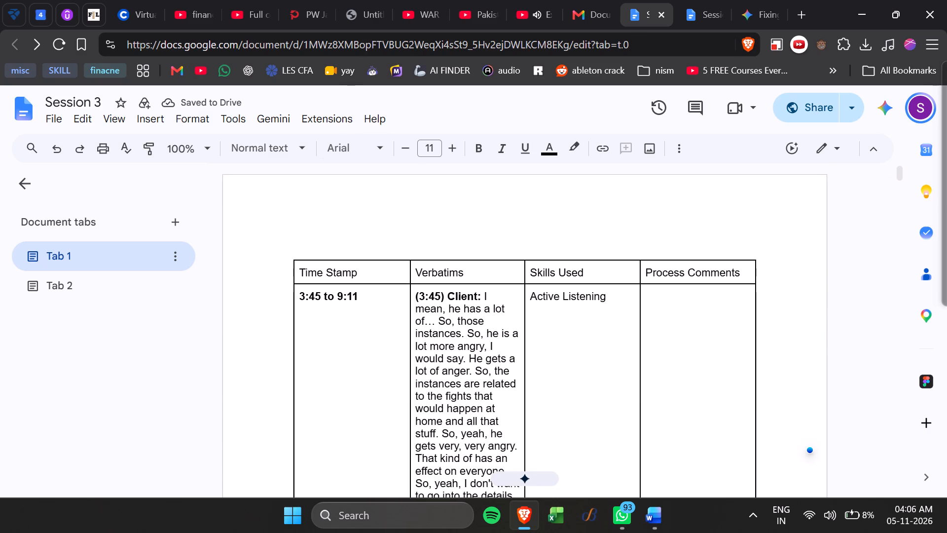